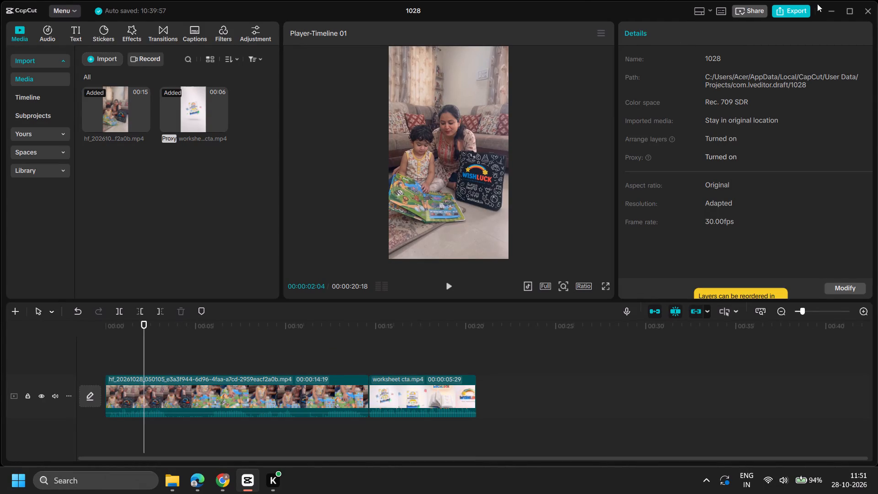
Play the timeline from the beginning and review the mother-and-child clip, including a full-screen check of the book close-up.
{"action": "left_click", "coordinate": [72, 368]}
{"action": "left_click", "coordinate": [97, 374]}
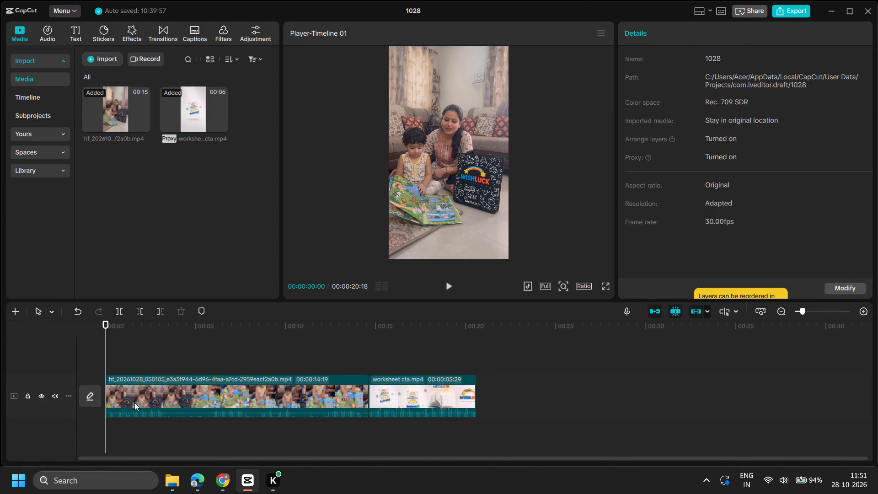
{"action": "left_click", "coordinate": [445, 284]}
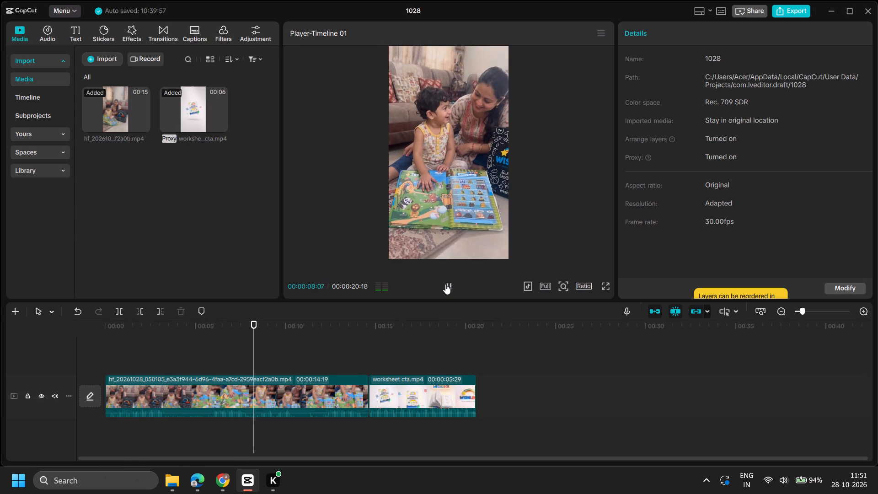
{"action": "left_click", "coordinate": [222, 350]}
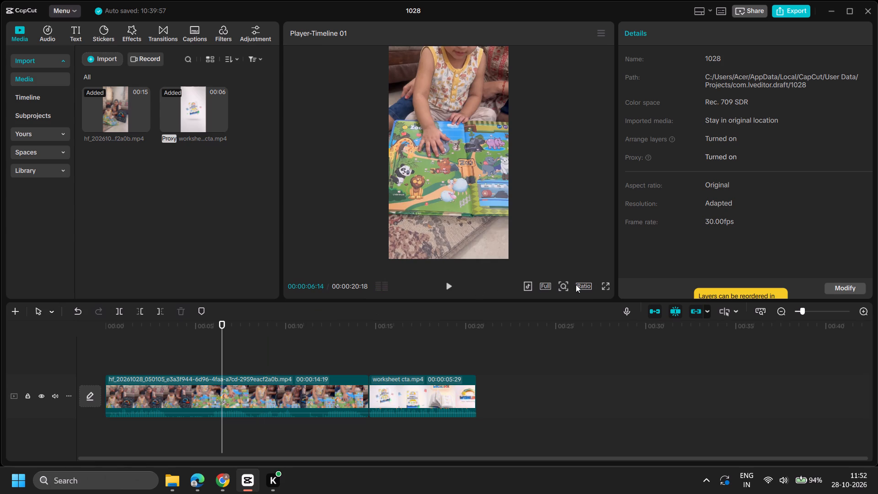
{"action": "left_click", "coordinate": [602, 285]}
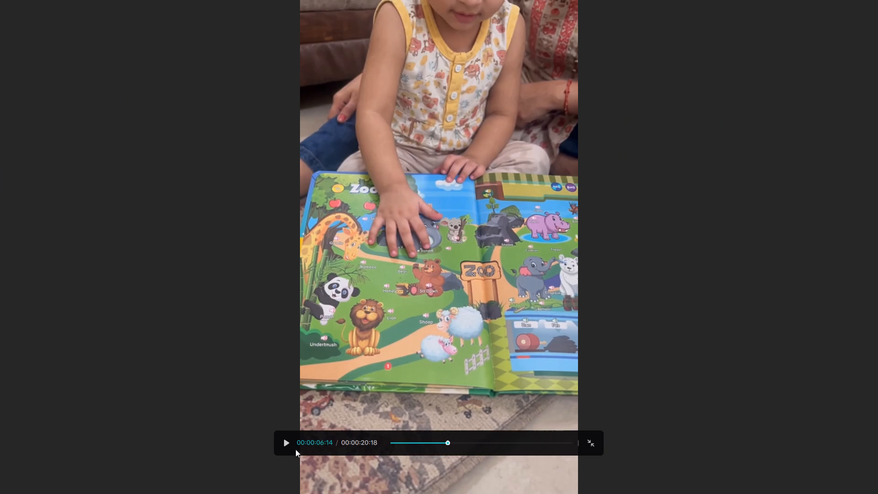
{"action": "left_click", "coordinate": [290, 439]}
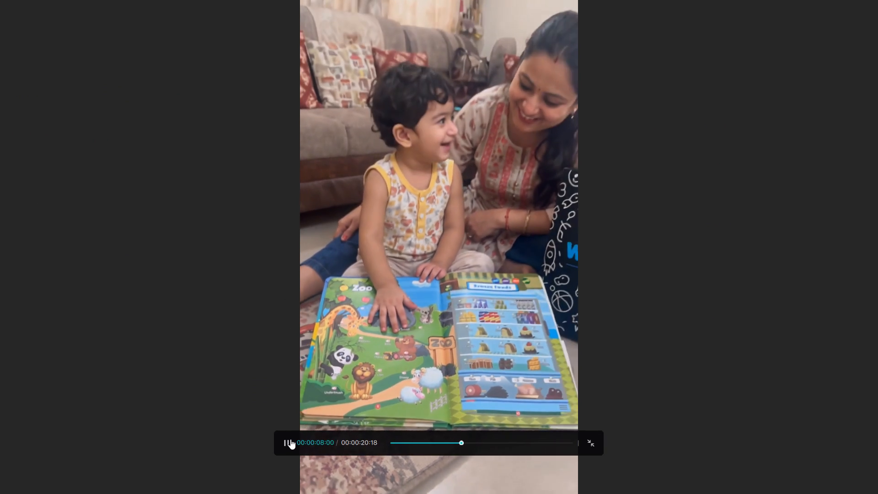
{"action": "left_click", "coordinate": [591, 440]}
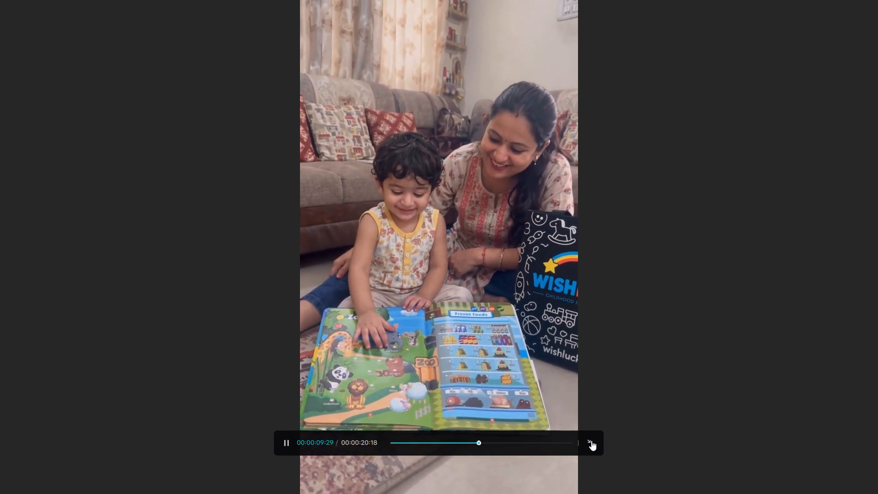
{"action": "left_click", "coordinate": [227, 363]}
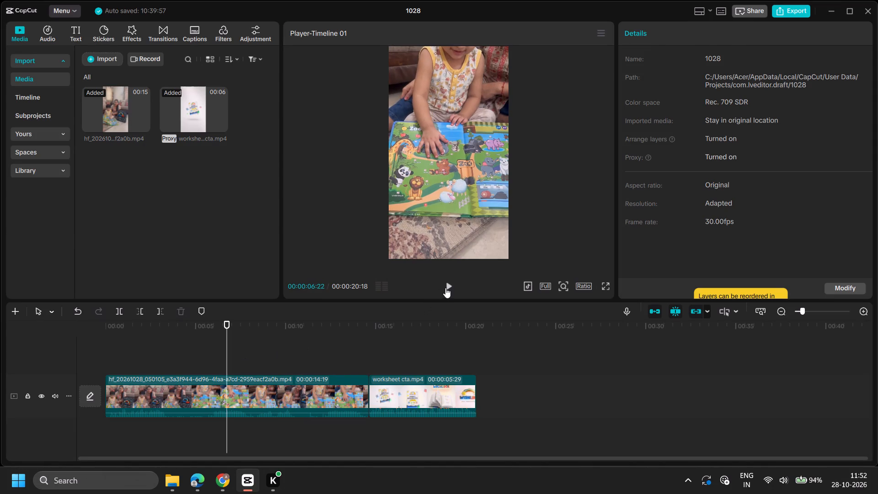
{"action": "left_click", "coordinate": [448, 285]}
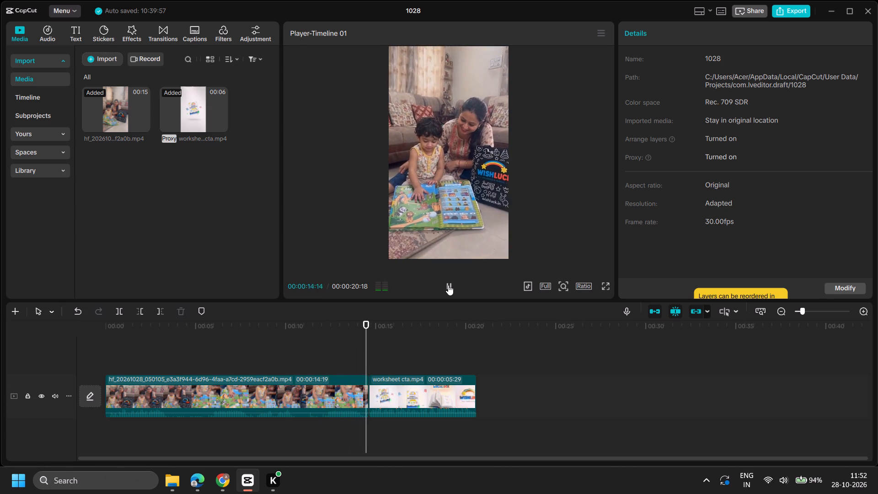
{"action": "left_click", "coordinate": [448, 285]}
Scrub and replay the mother-and-child clip up to the worksheet cta clip to examine possible cut points.
{"action": "left_click", "coordinate": [235, 364]}
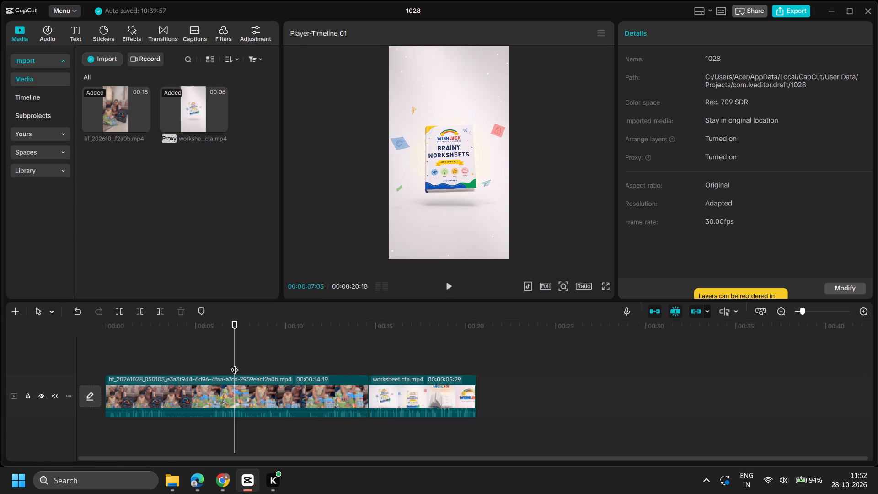
{"action": "left_click_drag", "start_coordinate": [234, 364], "coordinate": [190, 378]}
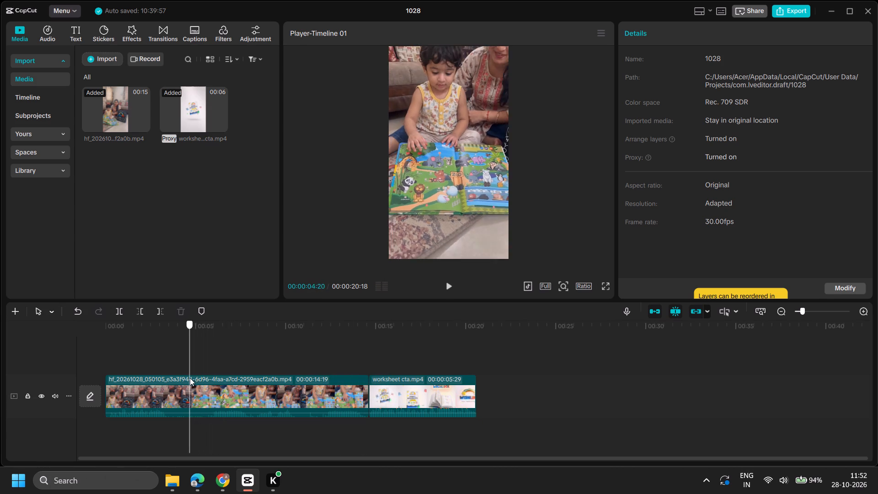
{"action": "left_click_drag", "start_coordinate": [190, 378], "coordinate": [289, 423]}
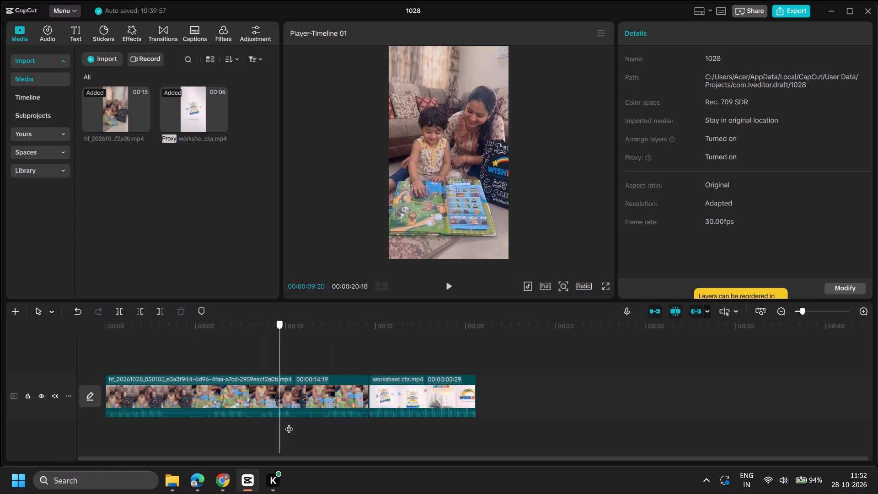
{"action": "left_click_drag", "start_coordinate": [289, 423], "coordinate": [371, 404]}
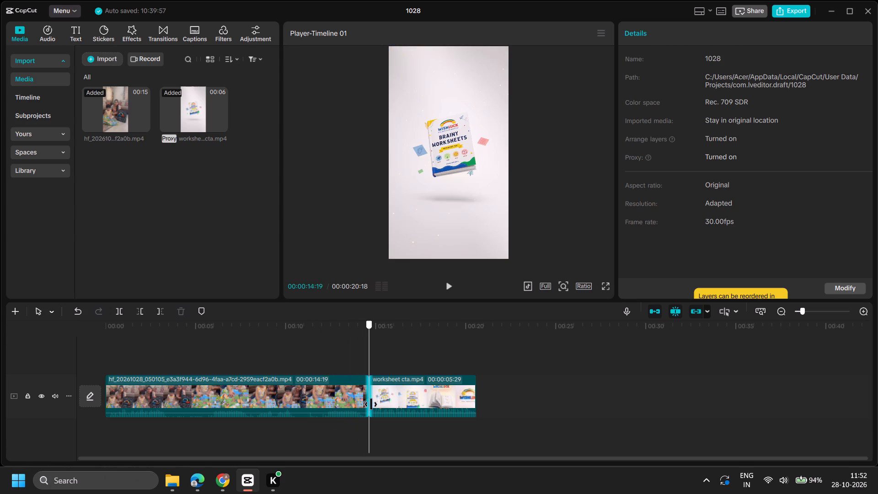
{"action": "left_click_drag", "start_coordinate": [371, 404], "coordinate": [267, 414]}
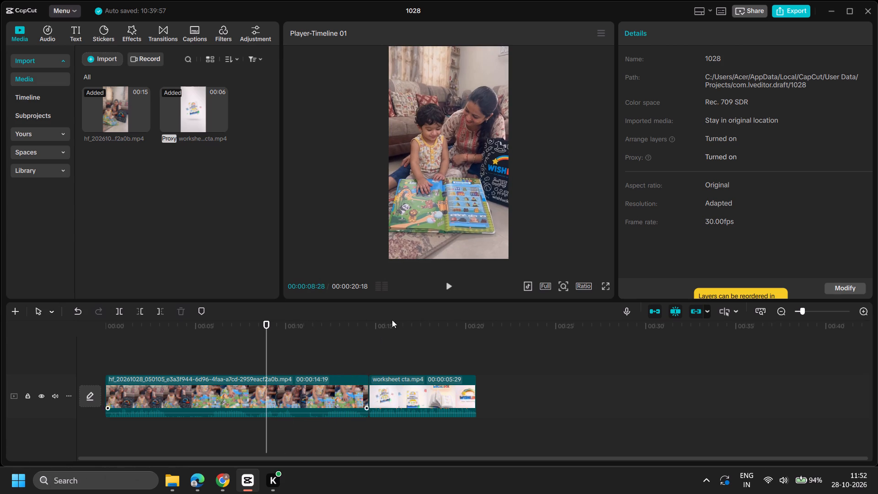
{"action": "left_click", "coordinate": [450, 288]}
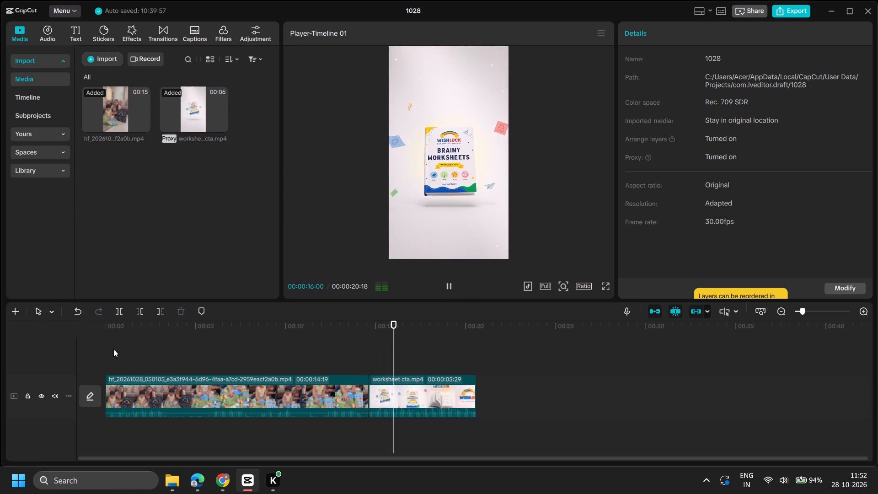
{"action": "left_click", "coordinate": [113, 349]}
{"action": "left_click", "coordinate": [451, 290]}
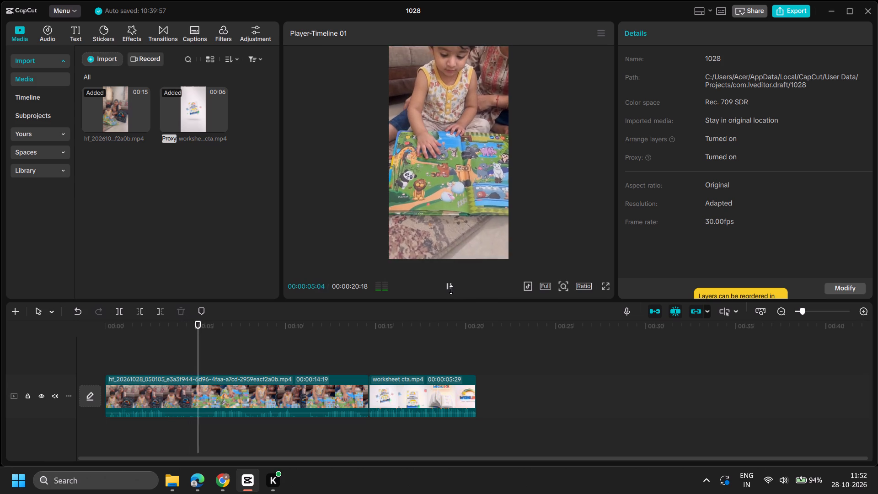
{"action": "double_click", "coordinate": [451, 290]}
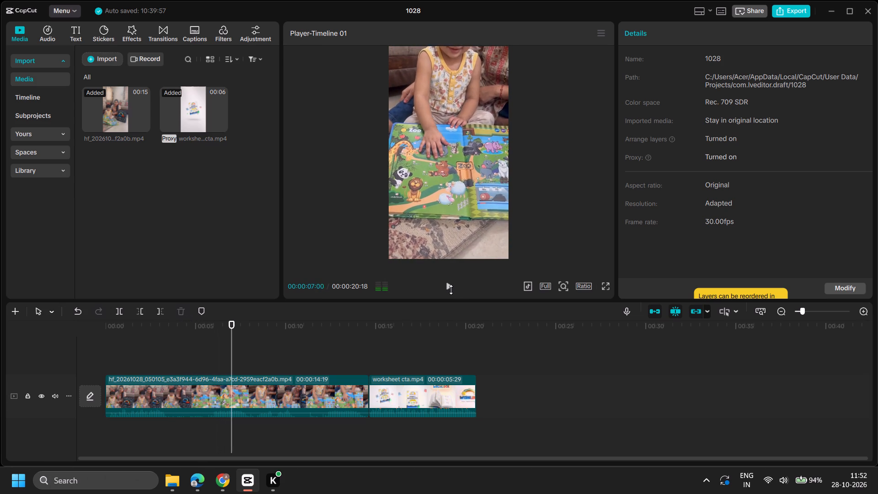
{"action": "double_click", "coordinate": [451, 290]}
{"action": "left_click", "coordinate": [451, 290]}
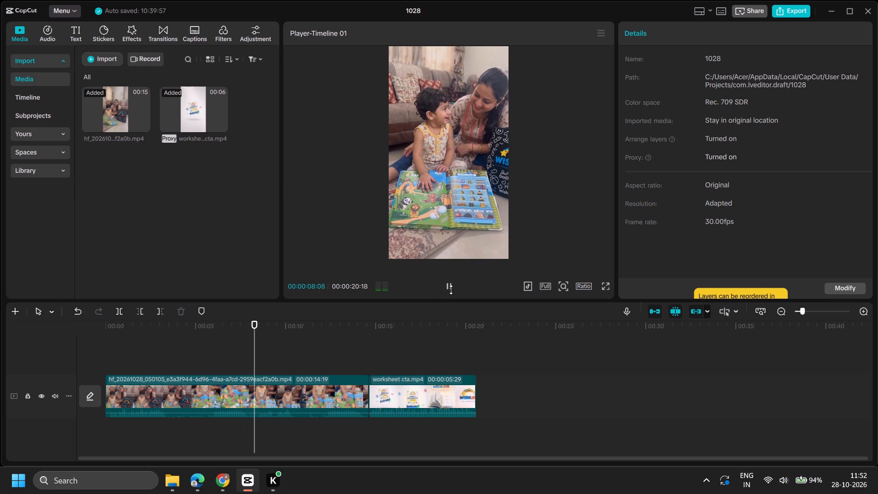
{"action": "double_click", "coordinate": [451, 290]}
Split the mother-and-child clip at 00:00:09:01, where the child looks back down at the book.
{"action": "left_click", "coordinate": [206, 344]}
{"action": "left_click_drag", "start_coordinate": [206, 344], "coordinate": [263, 406]}
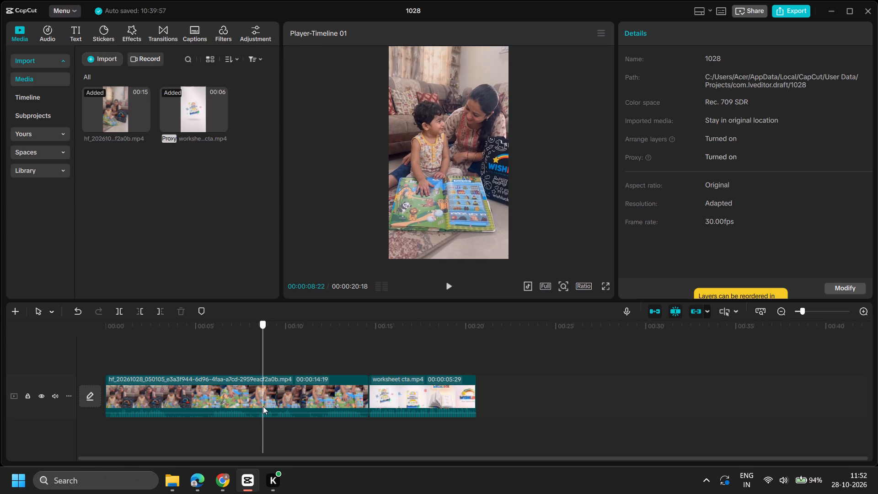
{"action": "left_click_drag", "start_coordinate": [263, 406], "coordinate": [268, 416]}
{"action": "left_click", "coordinate": [271, 399]}
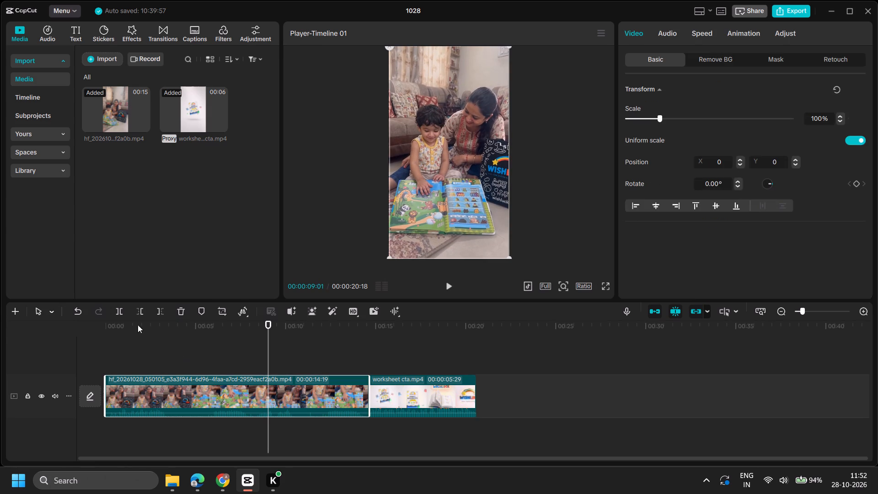
{"action": "left_click", "coordinate": [119, 312]}
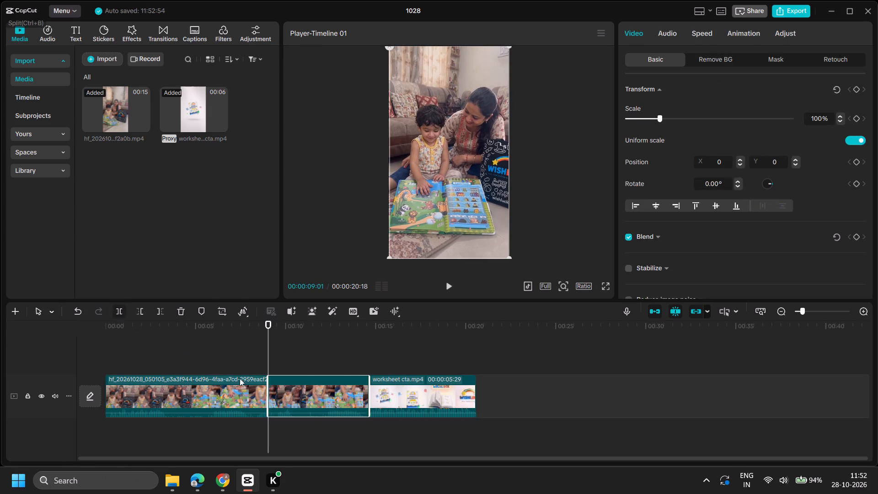
{"action": "right_click", "coordinate": [300, 390]}
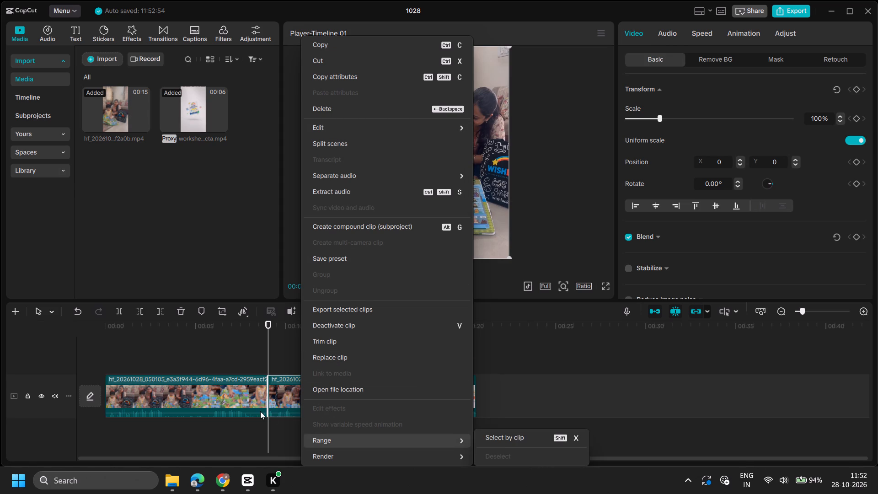
{"action": "left_click", "coordinate": [240, 438]}
Review the book close-up section and split the first mother-and-child segment at 00:00:07:00.
{"action": "left_click", "coordinate": [236, 362]}
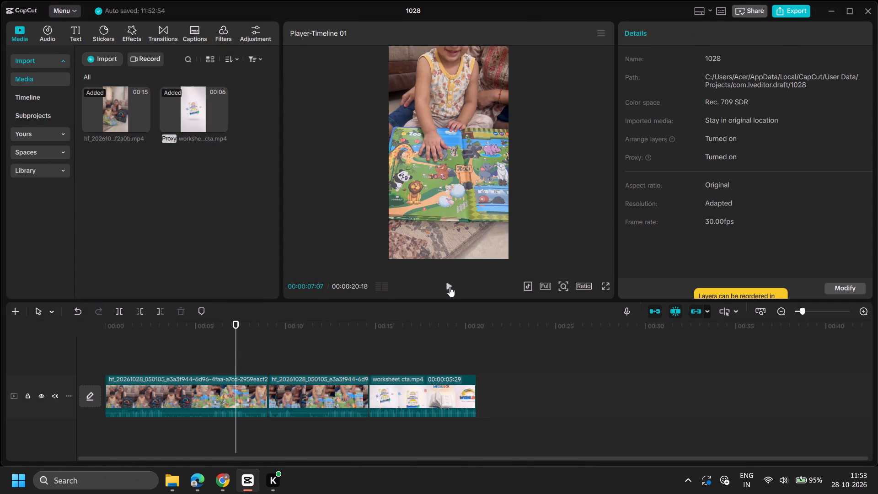
{"action": "left_click", "coordinate": [450, 291]}
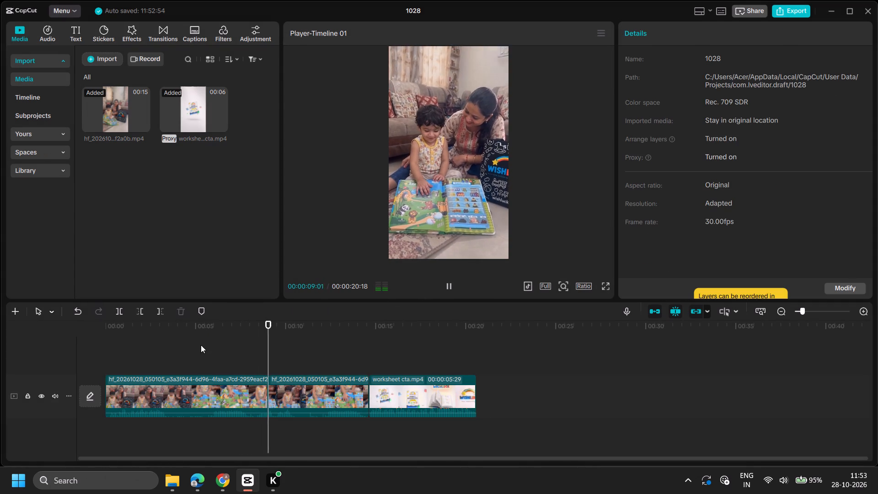
{"action": "left_click", "coordinate": [201, 345]}
{"action": "left_click", "coordinate": [453, 285]}
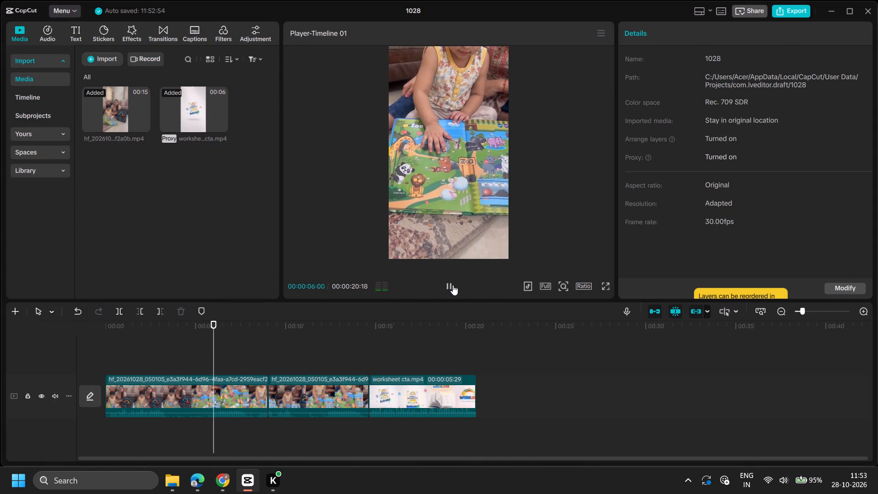
{"action": "left_click", "coordinate": [453, 285]}
{"action": "double_click", "coordinate": [453, 285]}
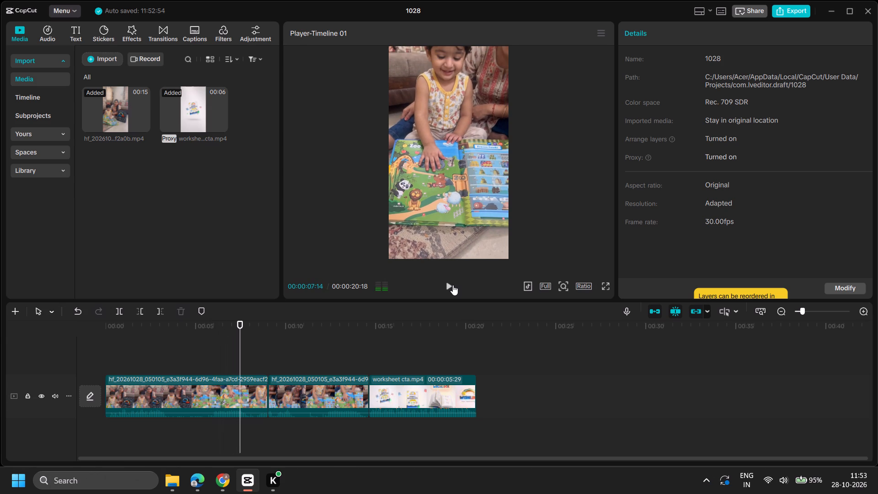
{"action": "left_click_drag", "start_coordinate": [241, 357], "coordinate": [231, 359]}
{"action": "left_click", "coordinate": [236, 391]}
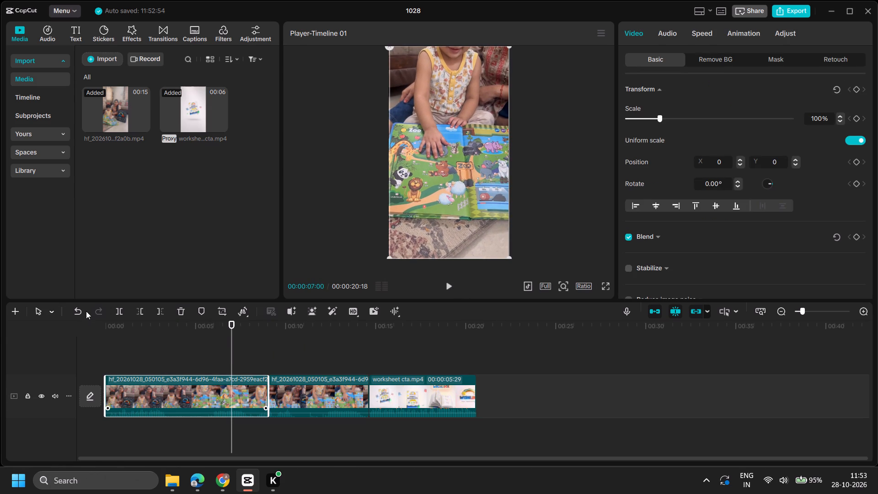
{"action": "left_click", "coordinate": [117, 307]}
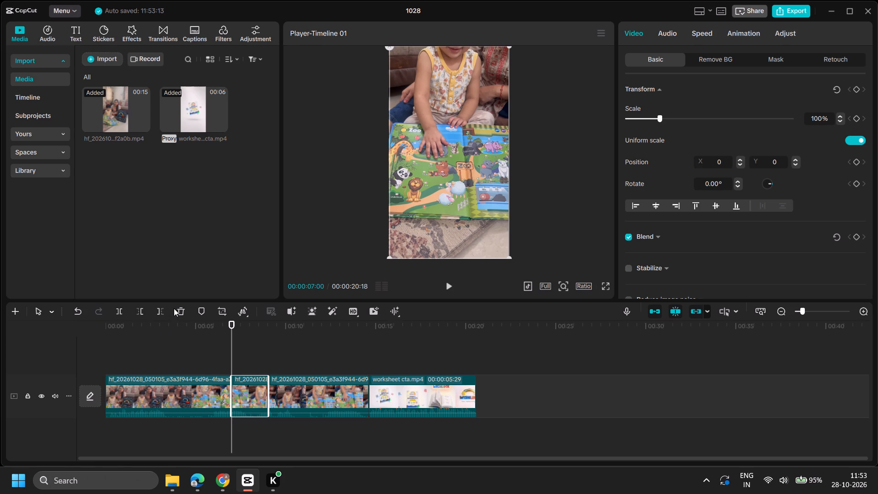
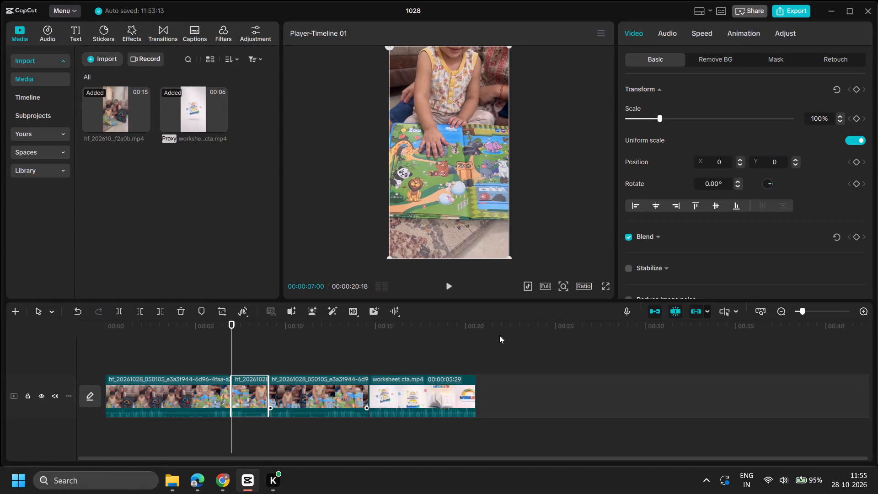
Duplicate the first mother-and-child segment and insert the copy directly after it, starting at 00:00:07:00.
{"action": "left_click", "coordinate": [450, 287]}
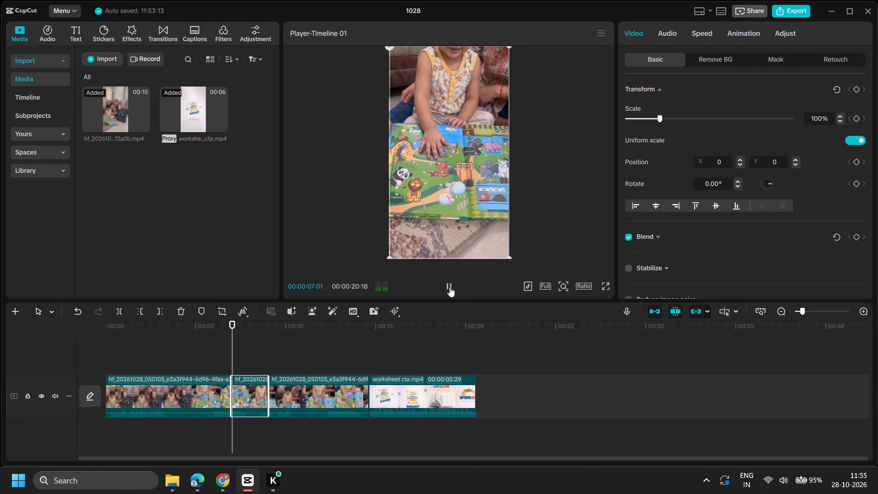
{"action": "left_click", "coordinate": [450, 287]}
{"action": "left_click", "coordinate": [450, 287]}
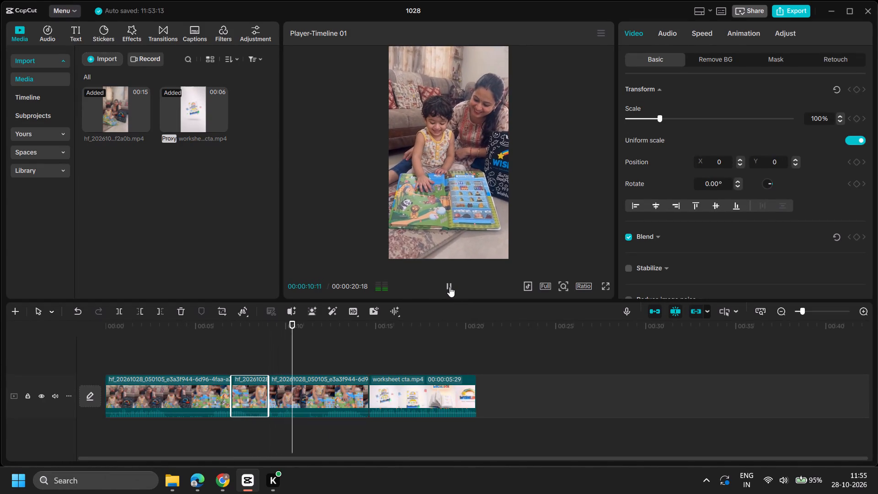
{"action": "left_click", "coordinate": [450, 287]}
{"action": "left_click", "coordinate": [152, 382]}
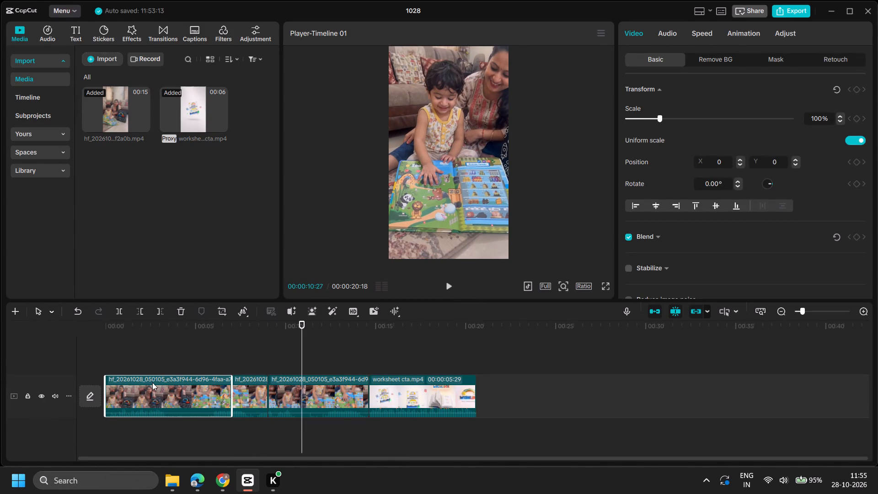
{"action": "key", "text": "ctrl+c"}
{"action": "key", "text": "ctrl+v"}
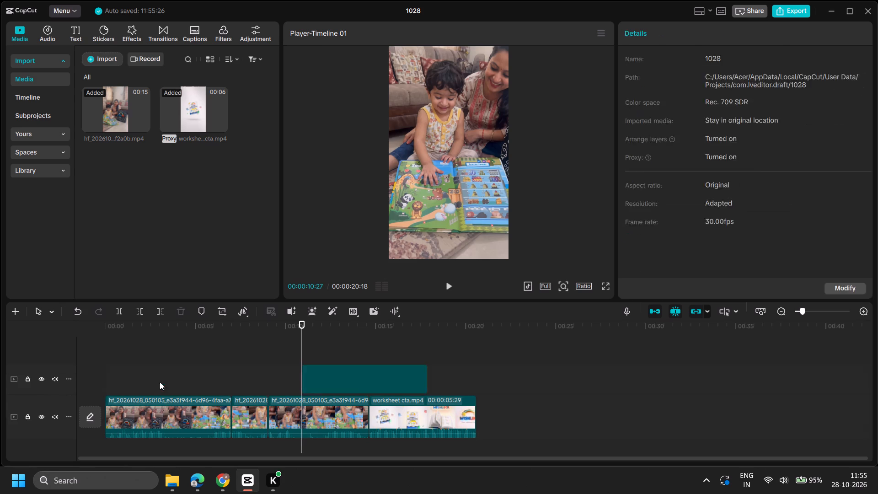
{"action": "left_click_drag", "start_coordinate": [343, 376], "coordinate": [235, 422]}
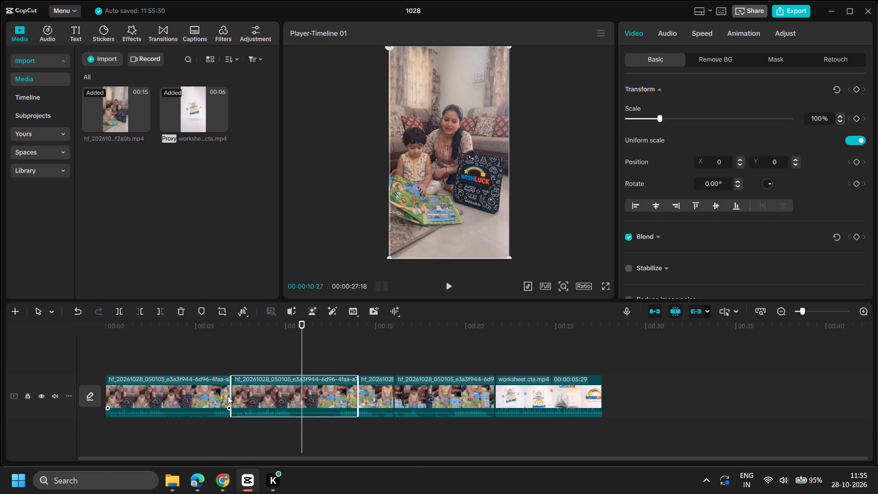
Play the duplicated segment and trim away its beginning up to 00:00:10:19.
{"action": "left_click", "coordinate": [225, 360]}
{"action": "left_click", "coordinate": [455, 285]}
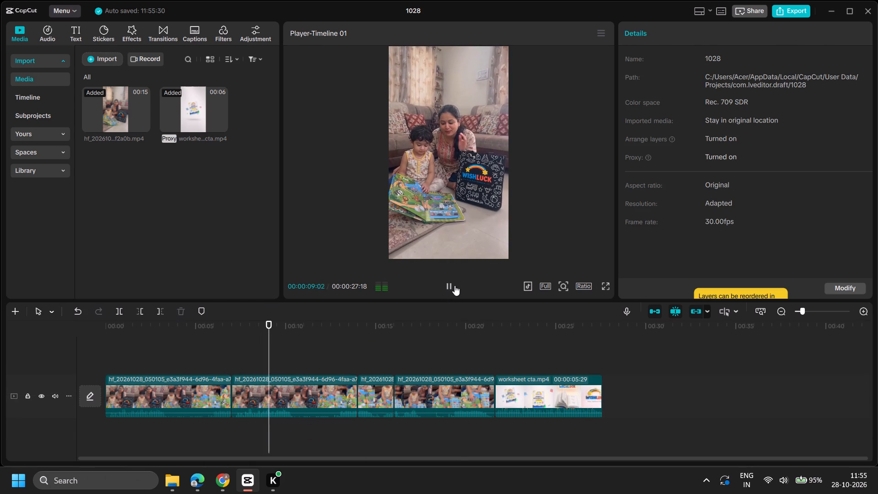
{"action": "left_click", "coordinate": [455, 285]}
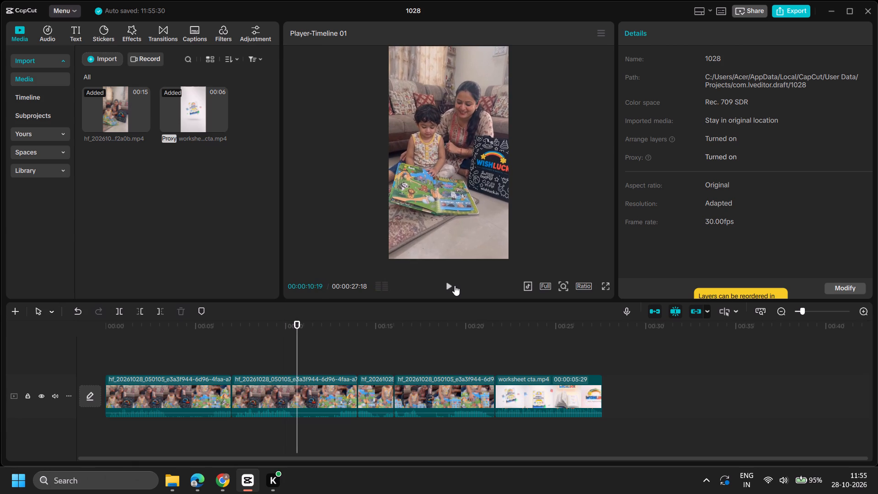
{"action": "left_click", "coordinate": [284, 405]}
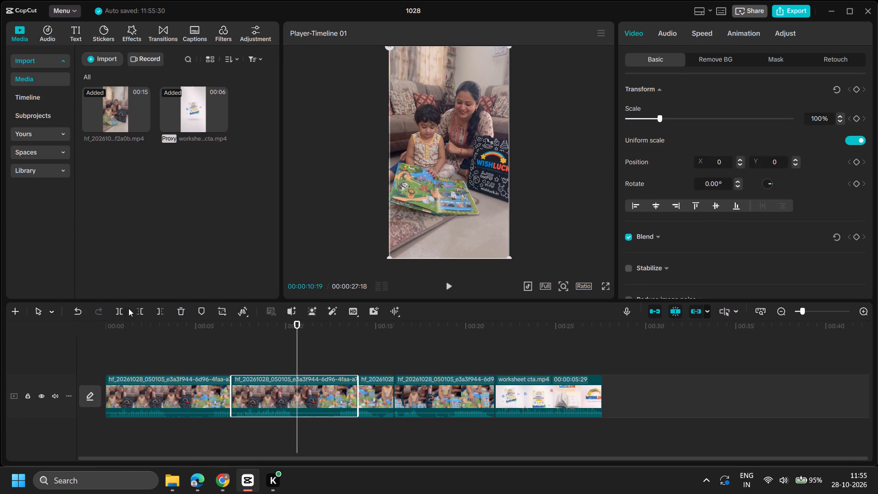
{"action": "left_click", "coordinate": [139, 311]}
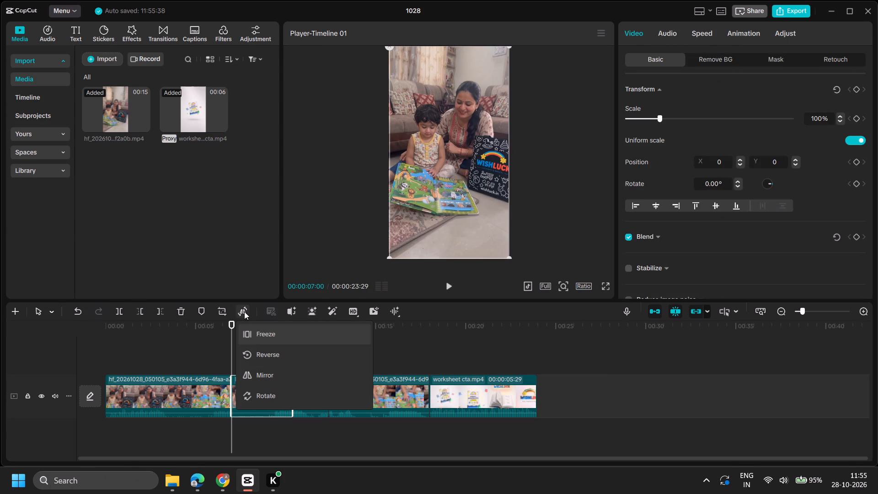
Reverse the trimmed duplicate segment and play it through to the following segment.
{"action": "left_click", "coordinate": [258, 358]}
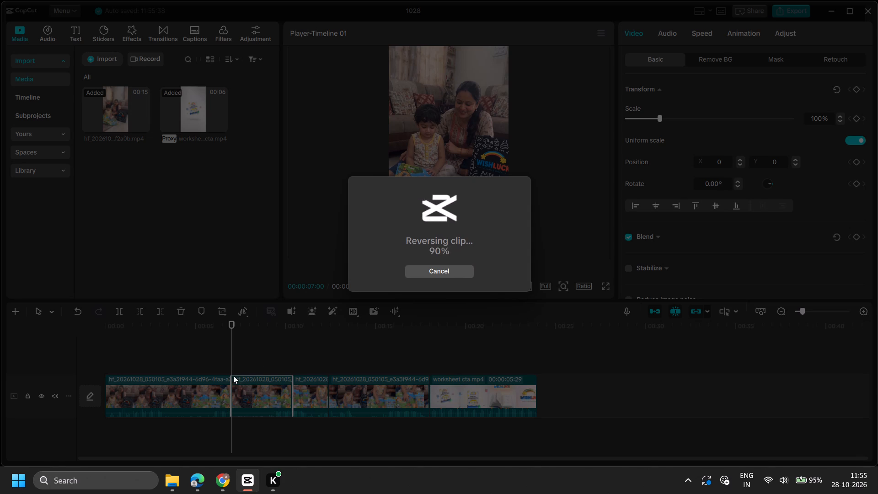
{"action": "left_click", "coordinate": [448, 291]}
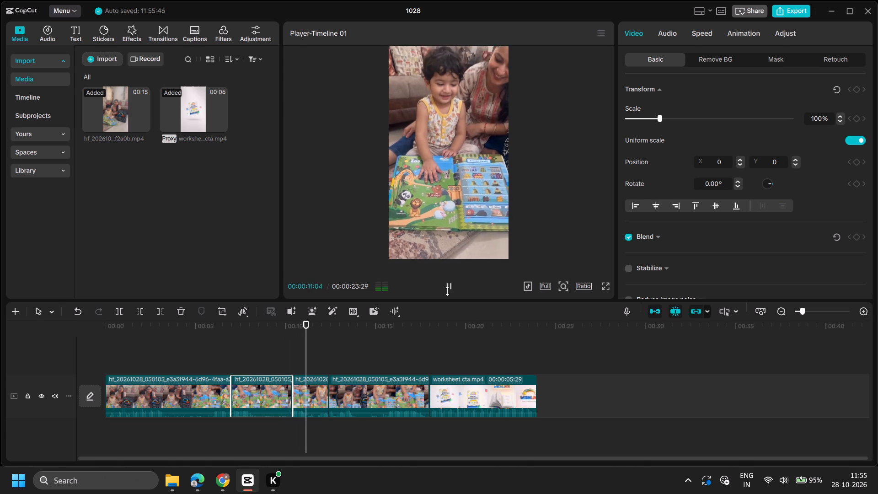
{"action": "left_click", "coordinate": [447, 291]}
Delete the short book segment directly after the reversed clip and play across the new join.
{"action": "left_click", "coordinate": [308, 410]}
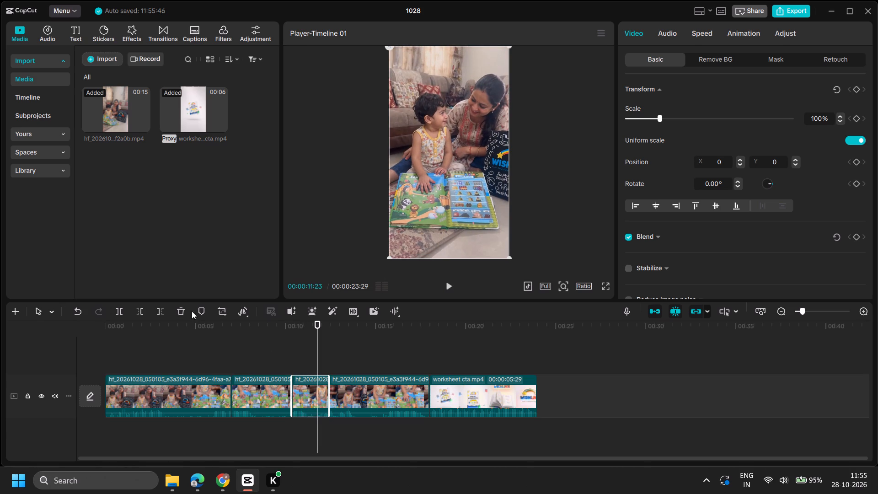
{"action": "left_click", "coordinate": [176, 311]}
{"action": "left_click", "coordinate": [273, 361]}
{"action": "left_click", "coordinate": [449, 282]}
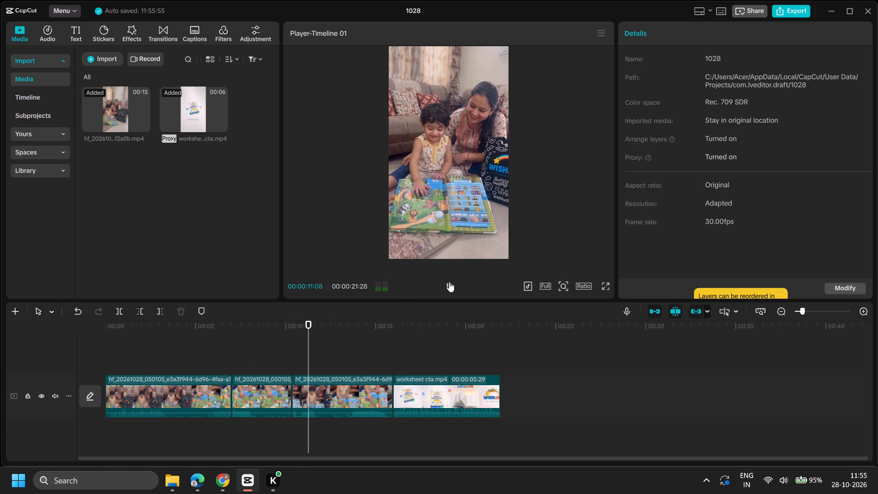
{"action": "left_click", "coordinate": [449, 282]}
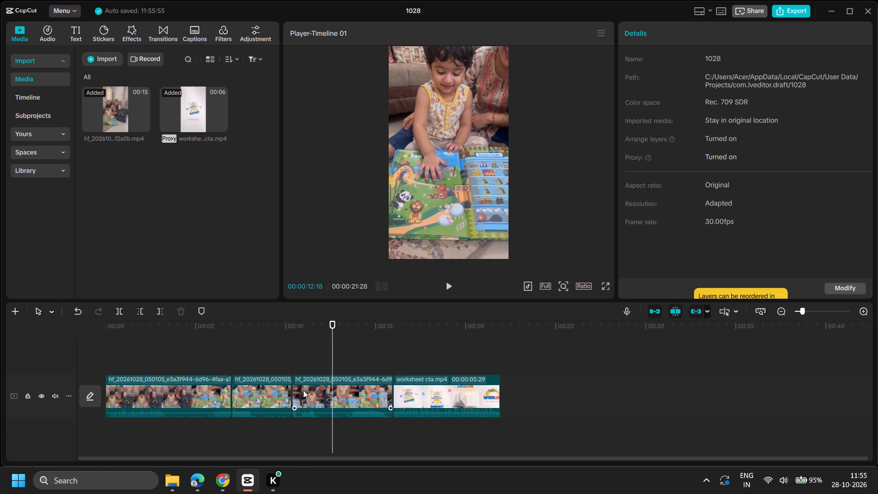
Extract the audio of the last mother-and-child segment and move it to start with the reversed clip at 00:00:07:00.
{"action": "left_click", "coordinate": [303, 391]}
{"action": "right_click", "coordinate": [304, 391]}
{"action": "left_click", "coordinate": [375, 197]}
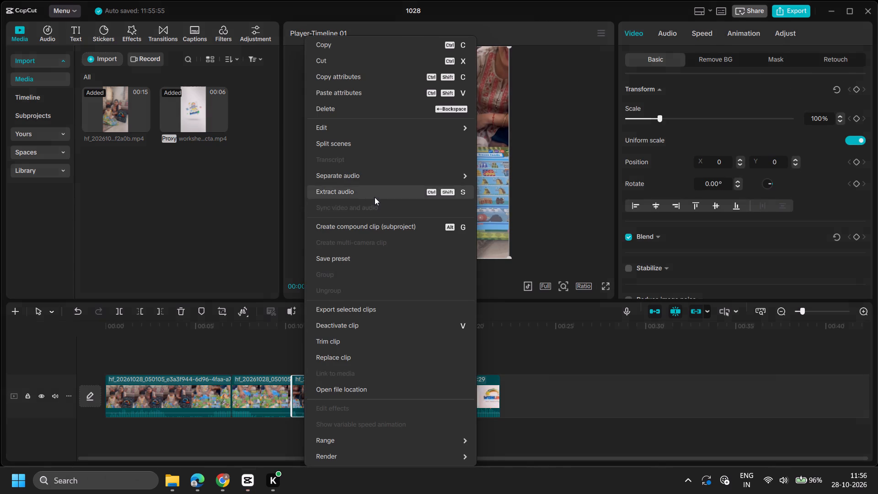
{"action": "left_click", "coordinate": [341, 420]}
{"action": "left_click_drag", "start_coordinate": [341, 420], "coordinate": [289, 421]}
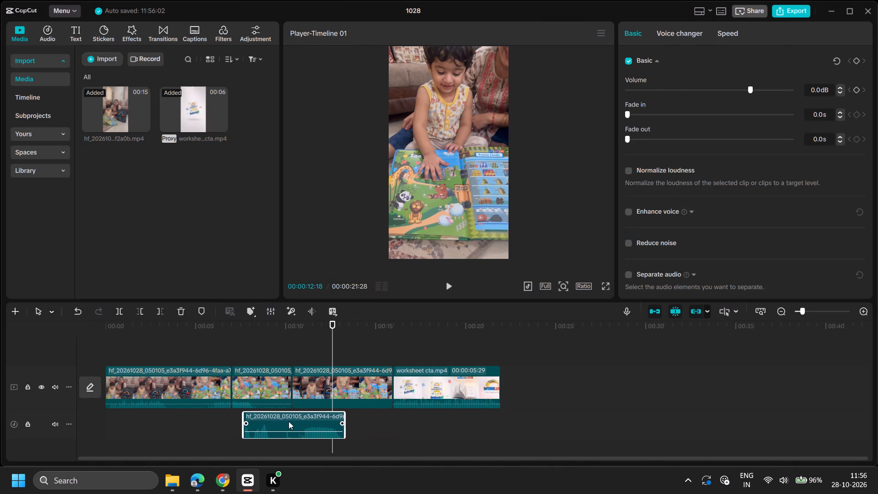
{"action": "left_click_drag", "start_coordinate": [289, 421], "coordinate": [282, 421]}
Play the reversed clip with the extracted audio and shift that audio to start about 8 seconds into the timeline.
{"action": "left_click", "coordinate": [217, 349]}
{"action": "left_click", "coordinate": [449, 288]}
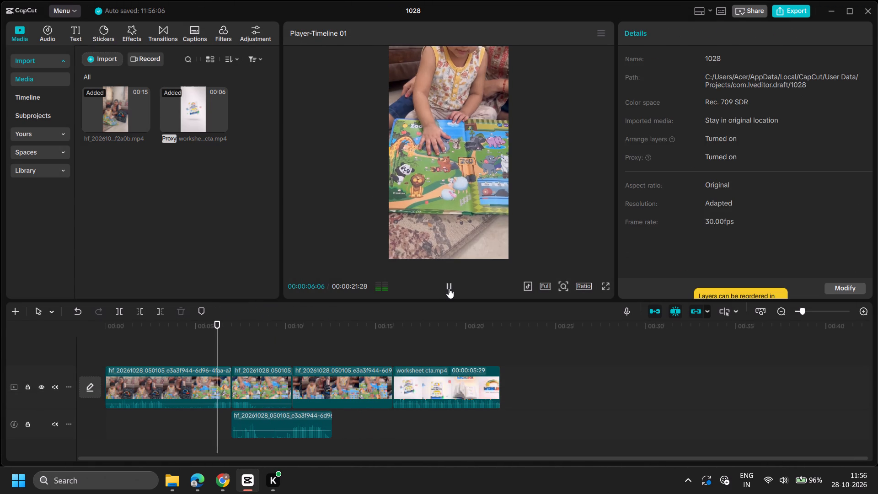
{"action": "left_click", "coordinate": [449, 288]}
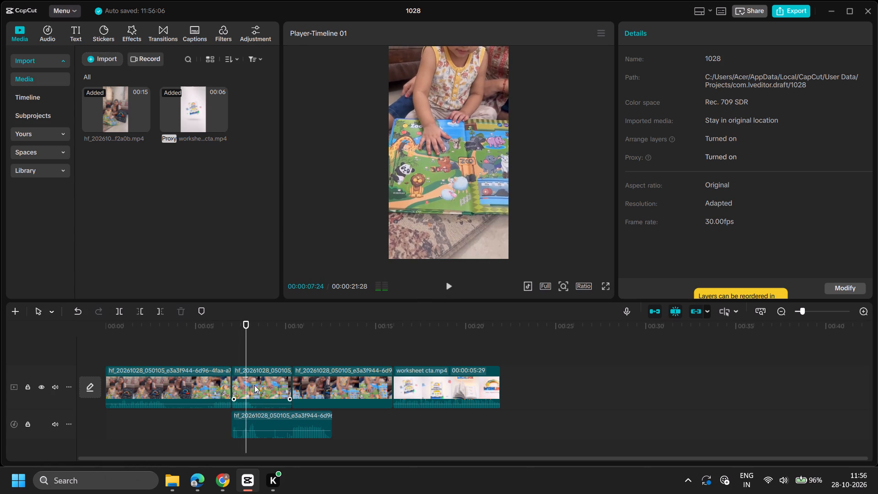
{"action": "left_click", "coordinate": [254, 385]}
{"action": "left_click", "coordinate": [260, 422]}
{"action": "left_click_drag", "start_coordinate": [262, 421], "coordinate": [281, 424]}
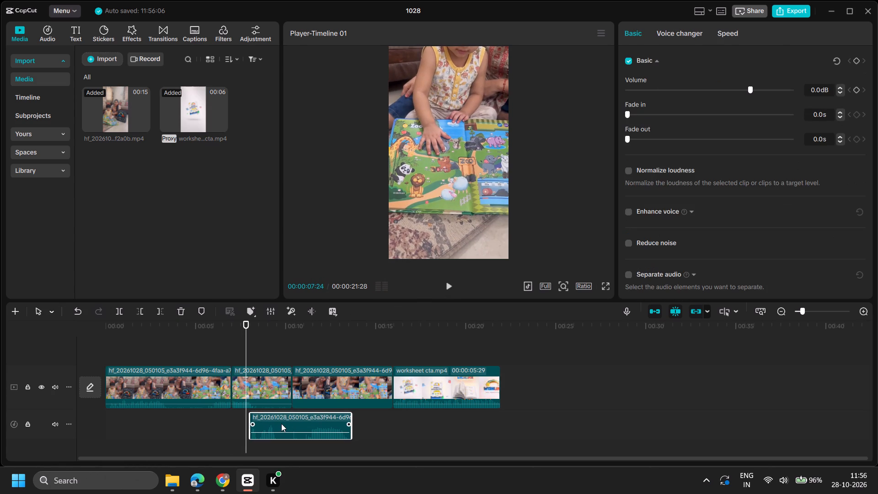
{"action": "left_click_drag", "start_coordinate": [281, 424], "coordinate": [283, 424]}
Play from the reversed clip onward and delete the last mother-and-child segment before the worksheet cta clip.
{"action": "left_click", "coordinate": [223, 358]}
{"action": "left_click", "coordinate": [455, 289]}
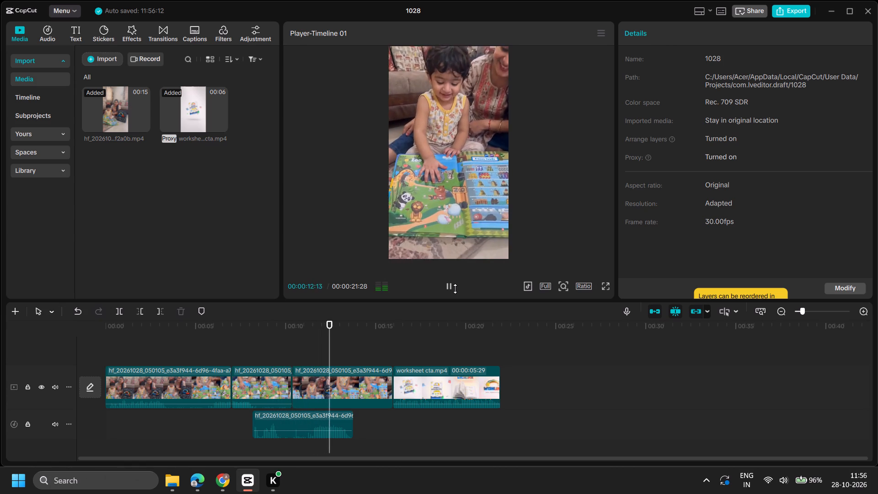
{"action": "left_click", "coordinate": [355, 384]}
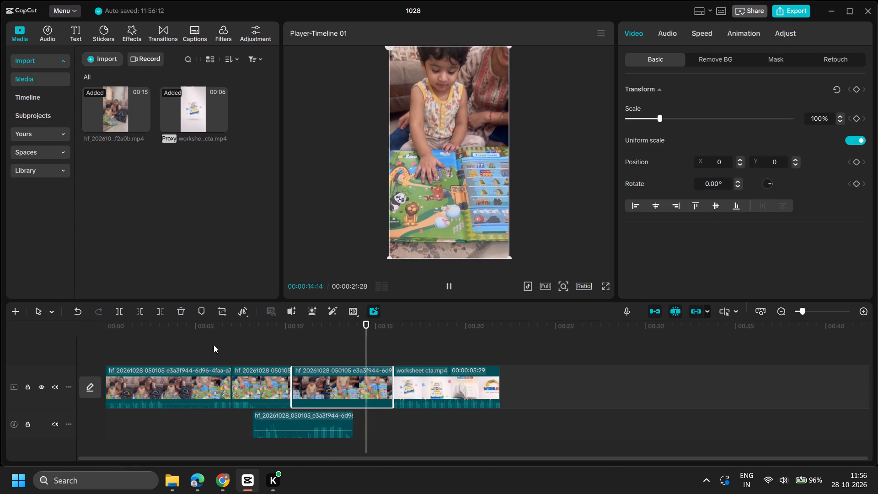
{"action": "left_click", "coordinate": [176, 306]}
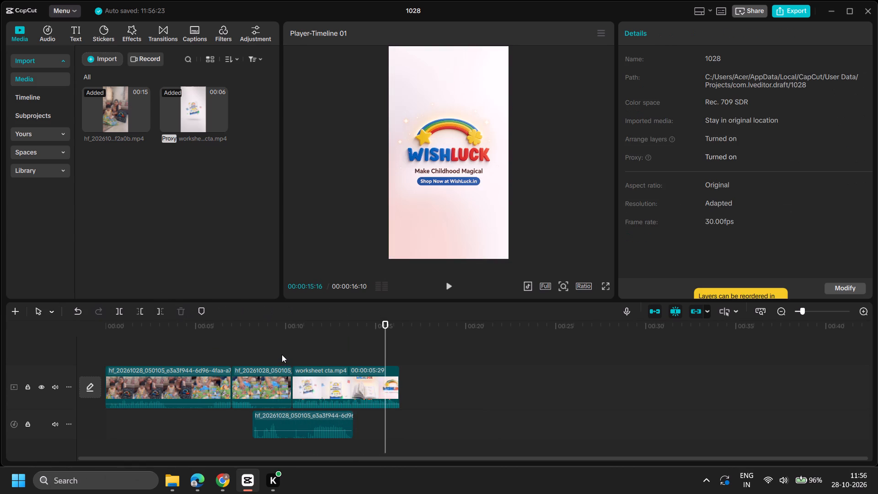
Trim the extracted audio's end to 00:00:10:11, where the worksheet cta clip starts, and play the section back.
{"action": "left_click", "coordinate": [283, 354]}
{"action": "left_click_drag", "start_coordinate": [283, 354], "coordinate": [291, 359]}
{"action": "left_click", "coordinate": [288, 420]}
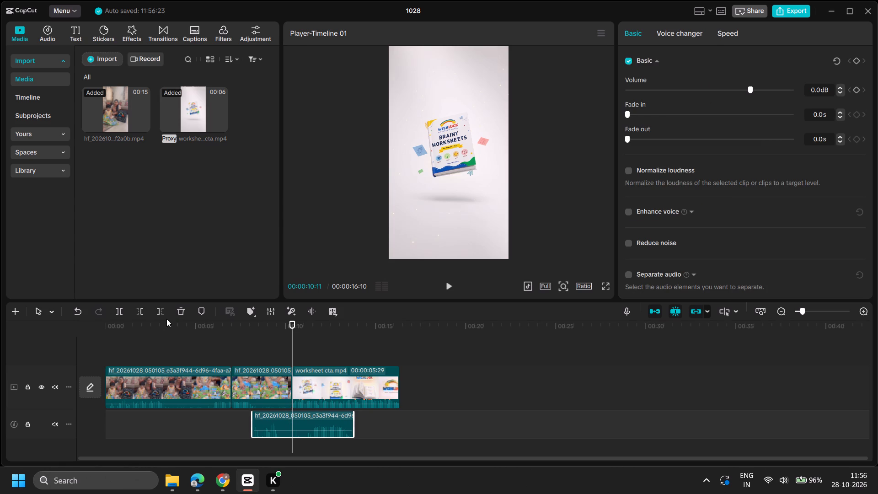
{"action": "left_click", "coordinate": [160, 315]}
{"action": "left_click", "coordinate": [275, 417]}
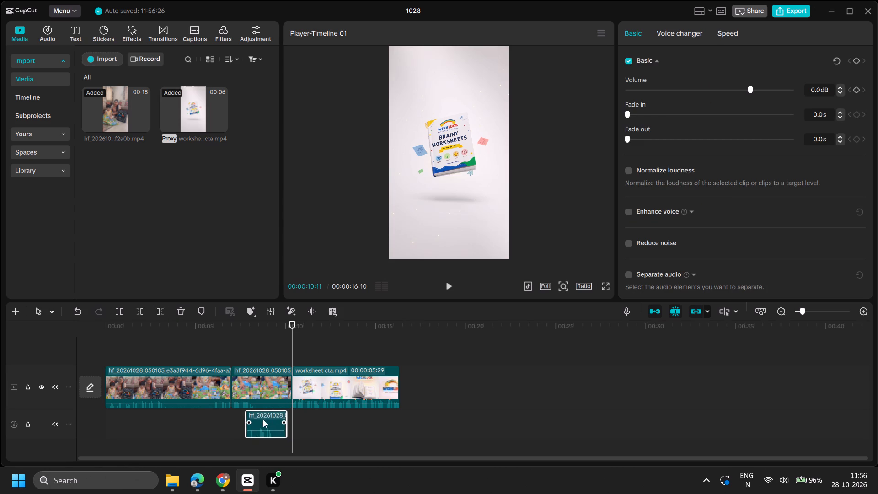
{"action": "left_click", "coordinate": [225, 350]}
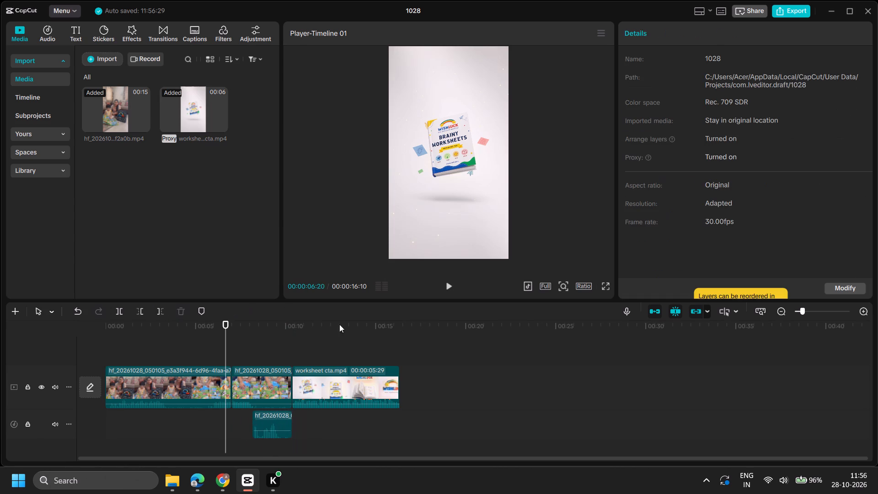
{"action": "left_click", "coordinate": [446, 286]}
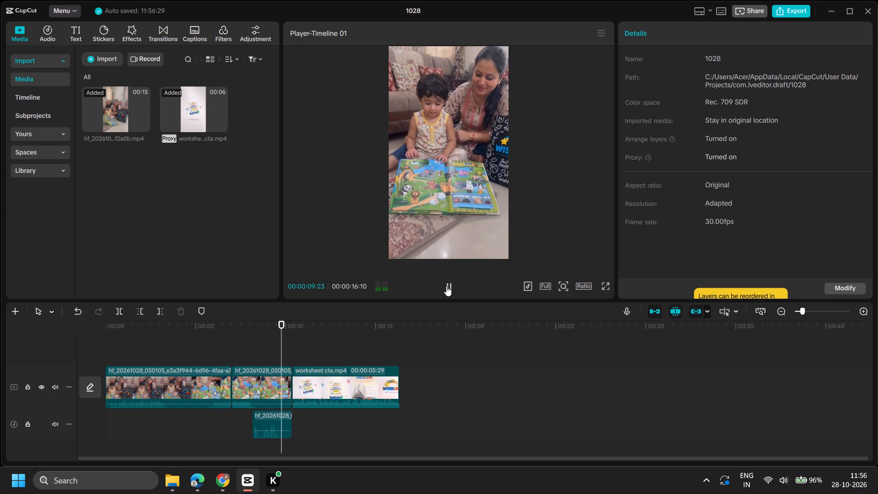
{"action": "left_click", "coordinate": [446, 286]}
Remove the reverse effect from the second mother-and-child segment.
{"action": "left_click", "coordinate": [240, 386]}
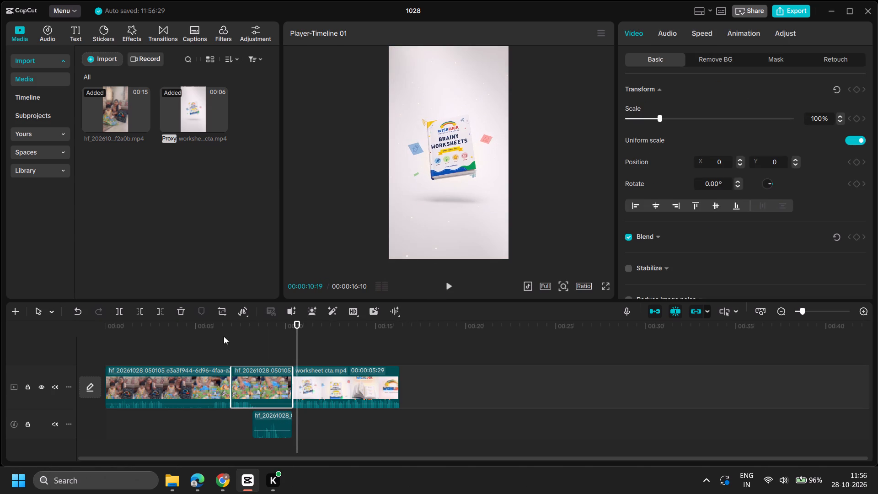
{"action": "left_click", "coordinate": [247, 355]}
Align the extracted audio with the second segment's start at 00:00:07:00 and play the timeline from the beginning.
{"action": "left_click", "coordinate": [227, 358]}
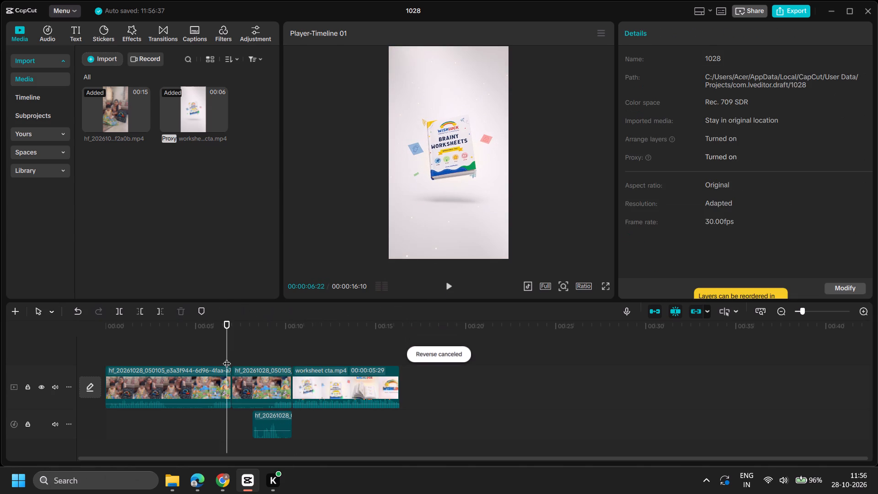
{"action": "left_click", "coordinate": [270, 422]}
{"action": "left_click_drag", "start_coordinate": [270, 422], "coordinate": [252, 424]}
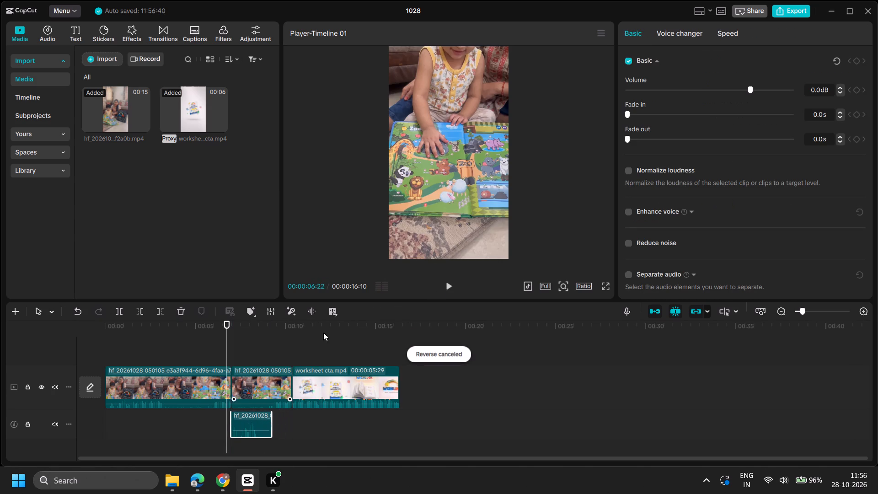
{"action": "left_click", "coordinate": [445, 283]}
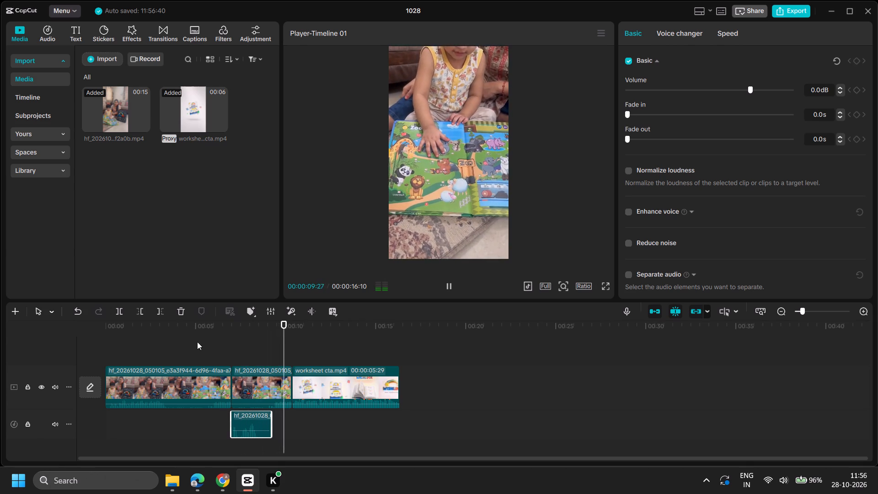
{"action": "left_click", "coordinate": [99, 362]}
{"action": "left_click", "coordinate": [448, 284]}
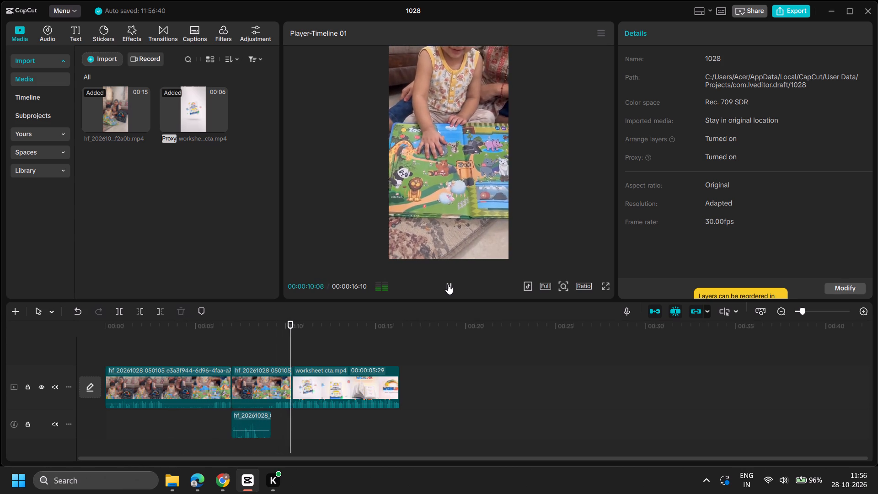
Export the edited timeline as a video named L&P-totebag-higgs-SS- and close the sharing options.
{"action": "left_click", "coordinate": [780, 12]}
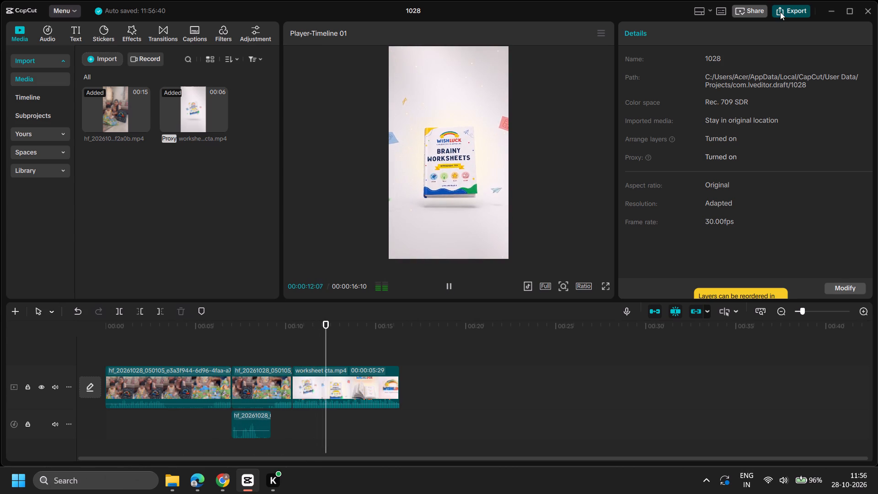
{"action": "double_click", "coordinate": [535, 102]}
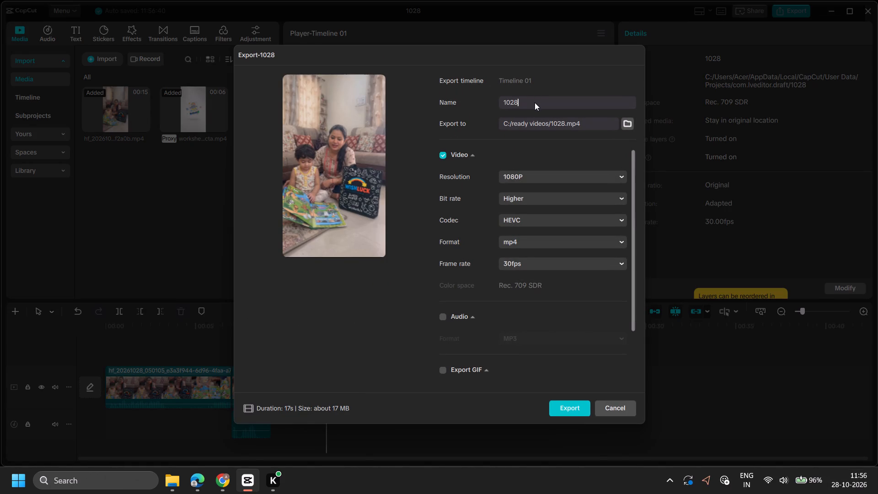
{"action": "type", "text": "learn and"}
{"action": "key", "text": "space"}
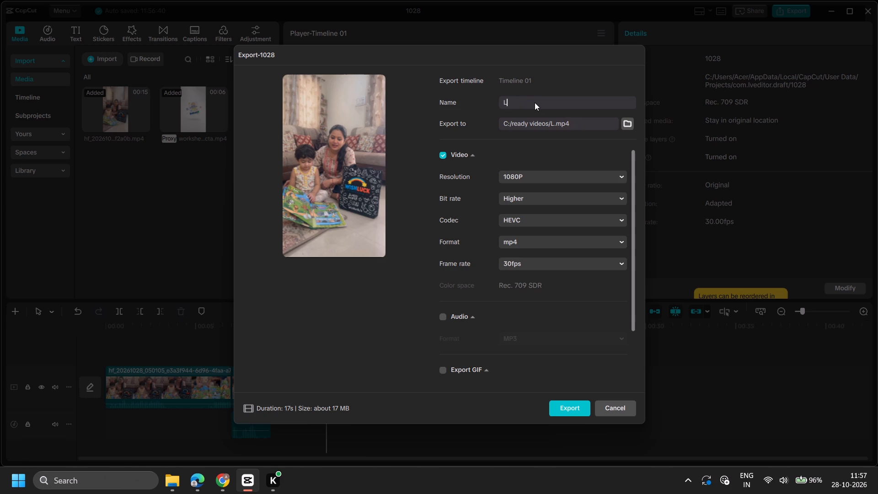
{"action": "key", "text": "shift+ampersand"}
{"action": "key", "text": "minus"}
{"action": "type", "text": "tote"}
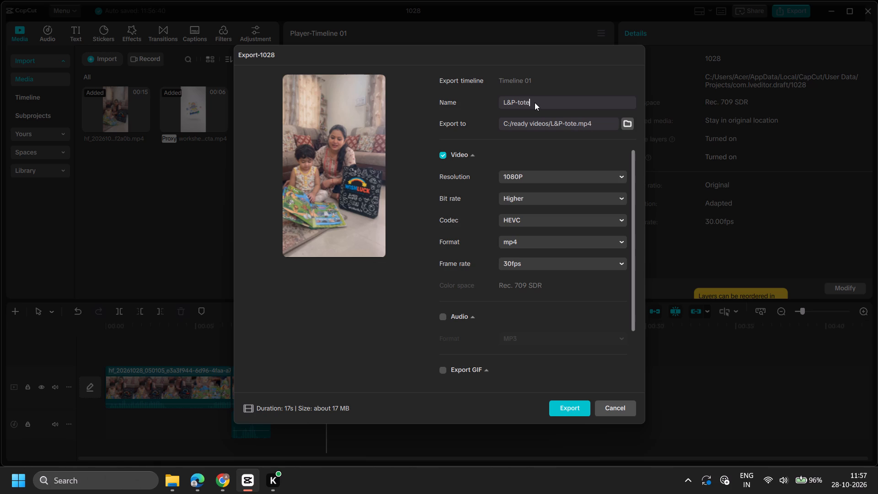
{"action": "type", "text": "bag"}
{"action": "key", "text": "BackSpace"}
{"action": "key", "text": "BackSpace"}
{"action": "key", "text": "a"}
{"action": "type", "text": "g-"}
{"action": "type", "text": "higgs"}
{"action": "key", "text": "0"}
{"action": "key", "text": "BackSpace"}
{"action": "key", "text": "minus"}
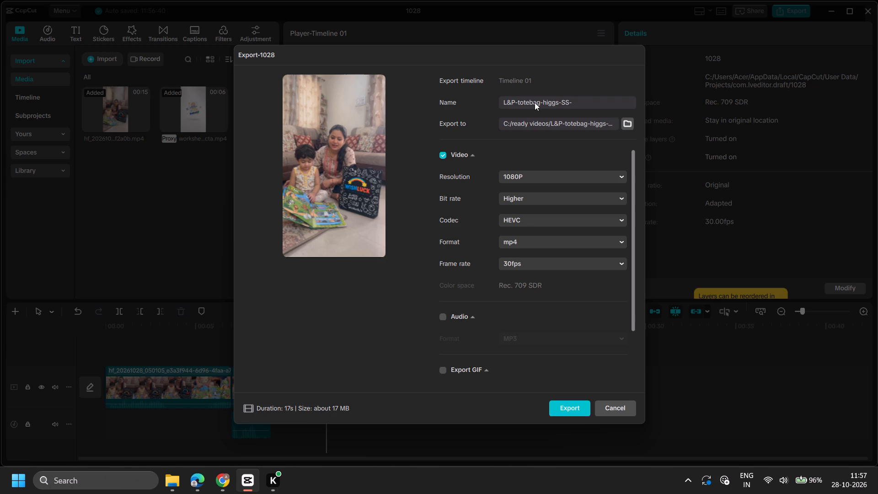
{"action": "key", "text": "Return"}
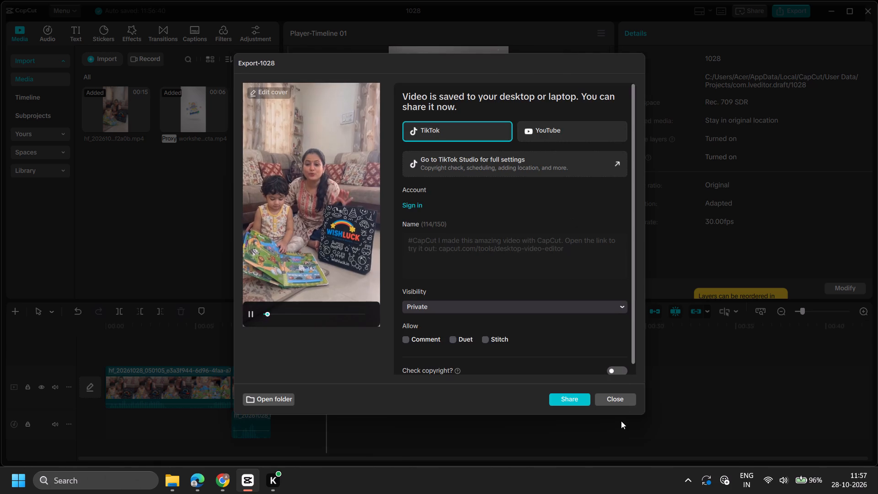
{"action": "left_click", "coordinate": [625, 400]}
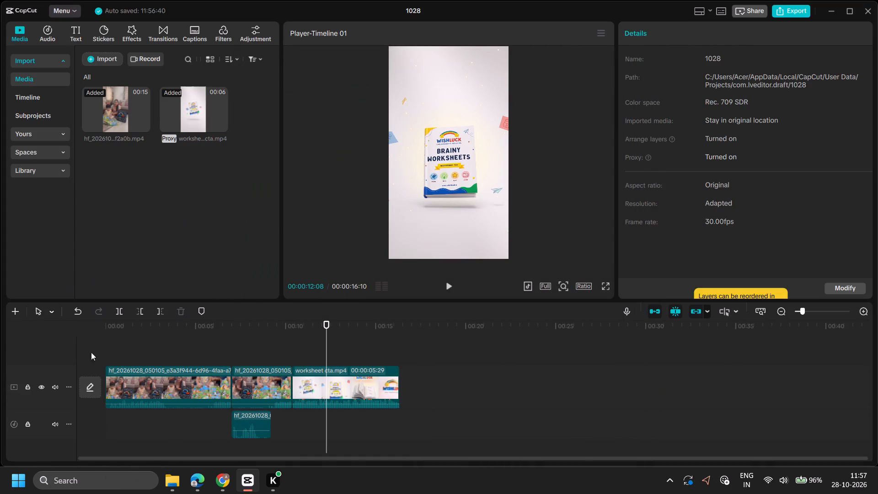
Add a new empty timeline to project 1028.
{"action": "left_click_drag", "start_coordinate": [136, 347], "coordinate": [281, 420]}
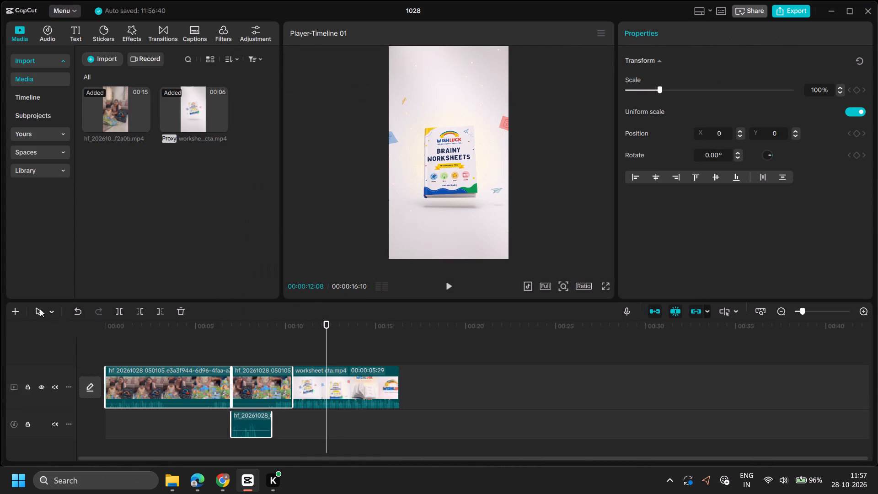
{"action": "left_click", "coordinate": [15, 311]}
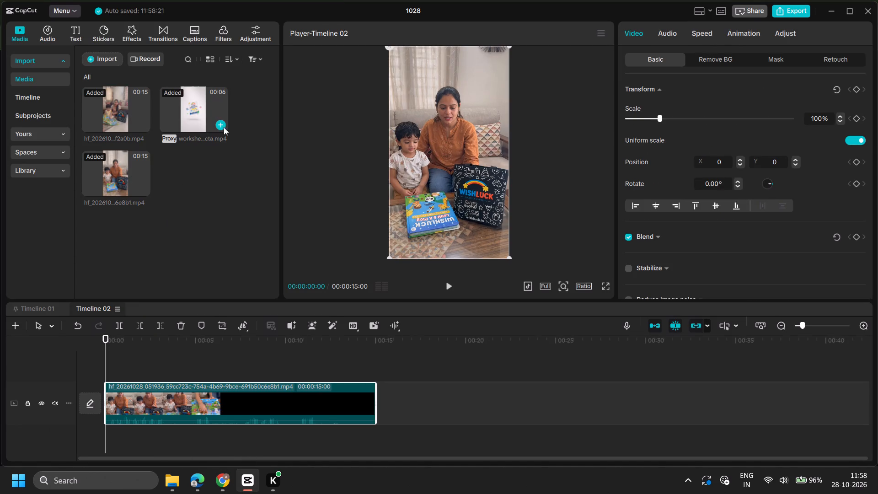
Add the worksheet cta clip to Timeline 02, directly after the new mother-and-child clip.
{"action": "left_click", "coordinate": [224, 124]}
{"action": "left_click_drag", "start_coordinate": [173, 389], "coordinate": [358, 411]}
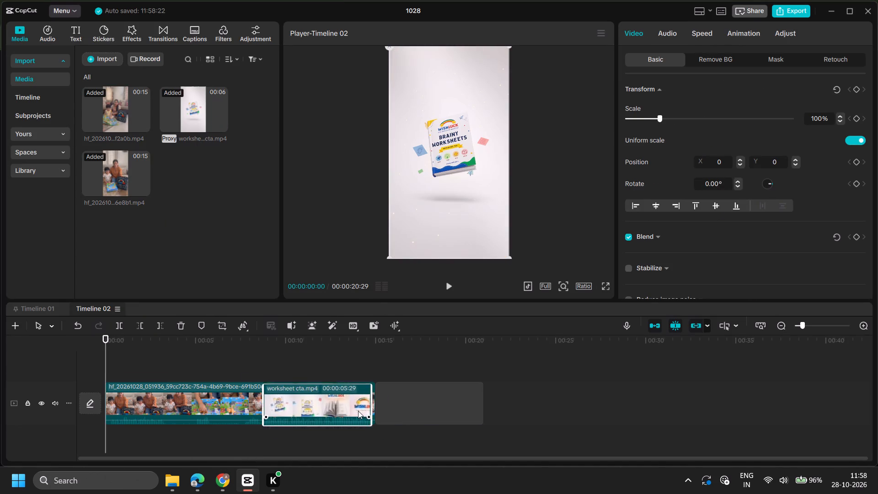
{"action": "left_click_drag", "start_coordinate": [358, 411], "coordinate": [359, 411]}
{"action": "left_click", "coordinate": [86, 377]}
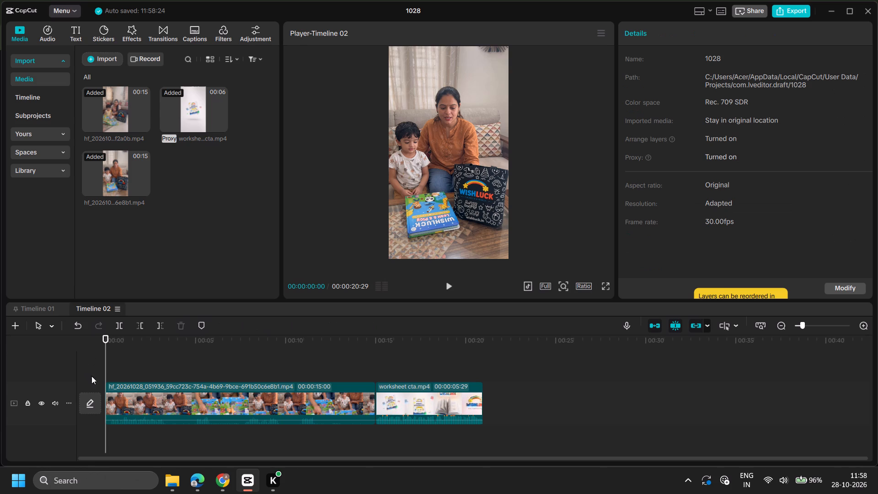
Switch to Chrome and pause the Higgsfield video preview.
{"action": "left_click", "coordinate": [222, 482]}
{"action": "left_click", "coordinate": [445, 227]}
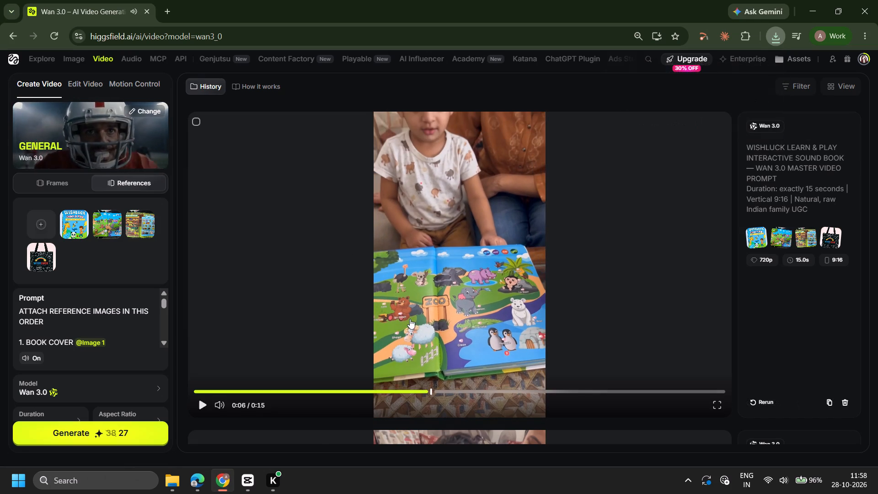
Return to CapCut and play the opening seconds of Timeline 02, replaying them from near the start.
{"action": "left_click", "coordinate": [257, 483]}
{"action": "left_click", "coordinate": [446, 285]}
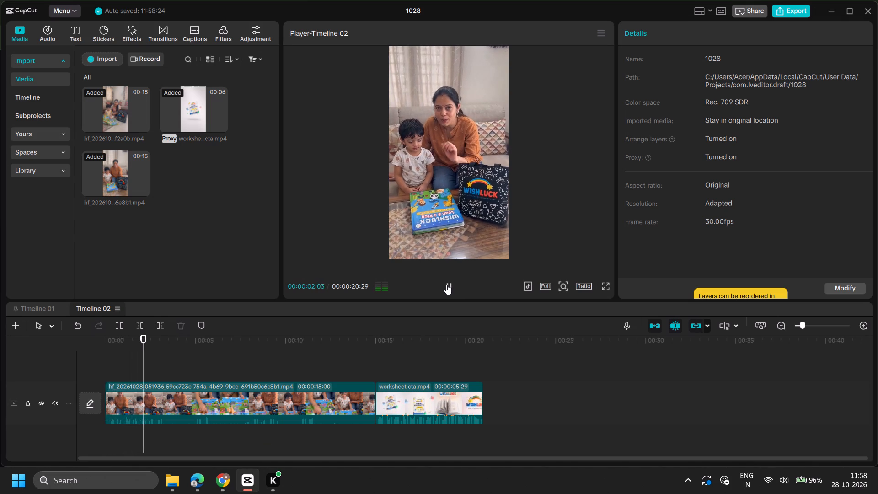
{"action": "left_click", "coordinate": [446, 285]}
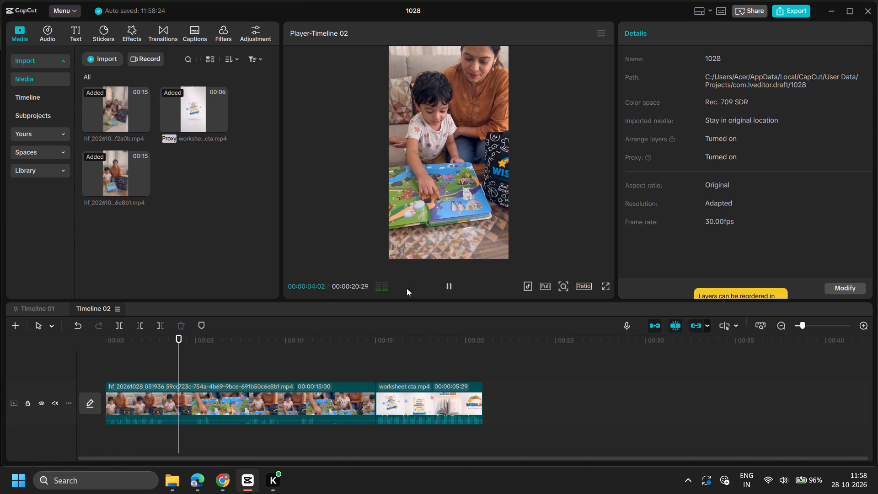
{"action": "left_click", "coordinate": [154, 360]}
{"action": "left_click_drag", "start_coordinate": [154, 360], "coordinate": [109, 366]}
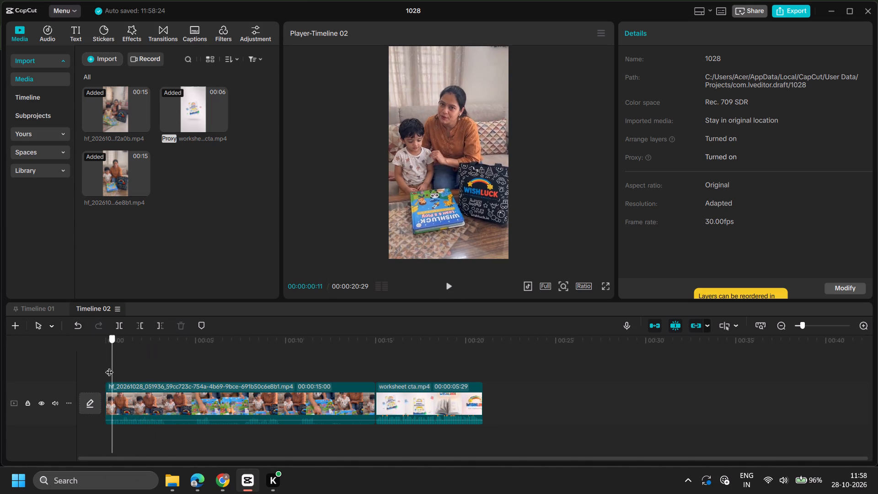
{"action": "left_click_drag", "start_coordinate": [109, 366], "coordinate": [109, 365]}
{"action": "left_click", "coordinate": [461, 285]}
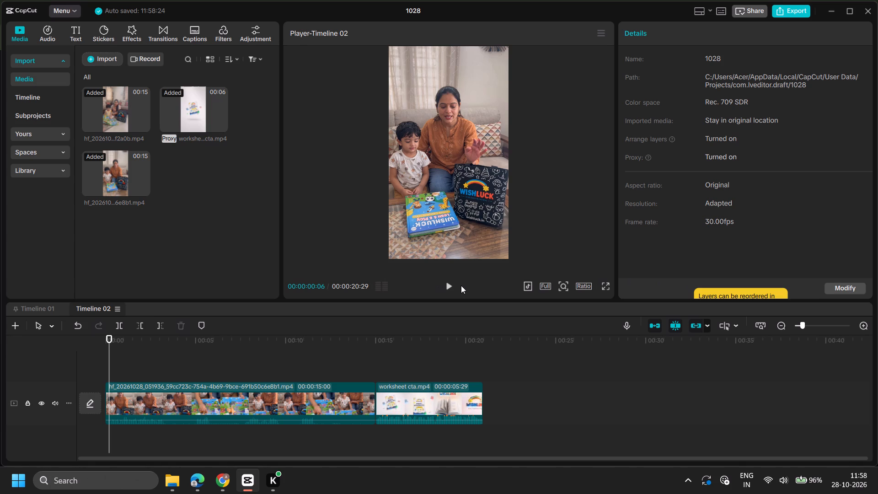
{"action": "left_click", "coordinate": [451, 283]}
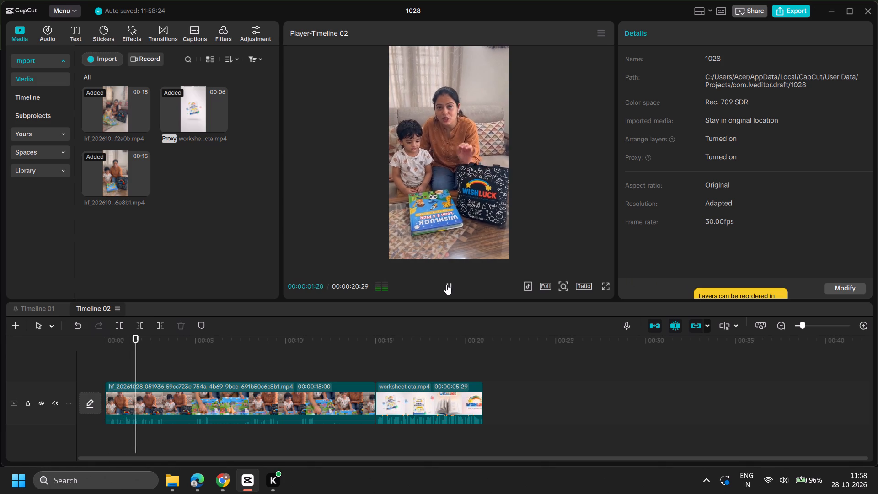
{"action": "left_click", "coordinate": [446, 285]}
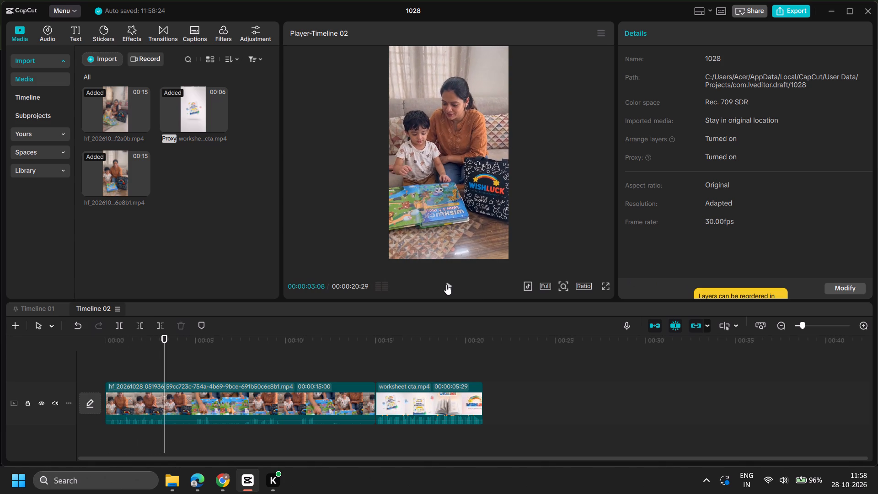
Split the opening mother-and-child clip at 00:00:02:26 and remove the footage from there to 00:00:03:20, closing the gap.
{"action": "left_click", "coordinate": [161, 367]}
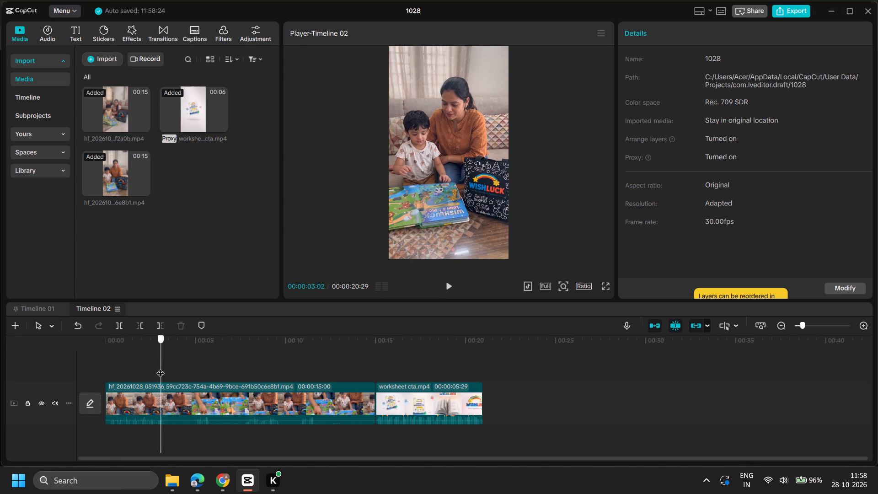
{"action": "left_click", "coordinate": [157, 392]}
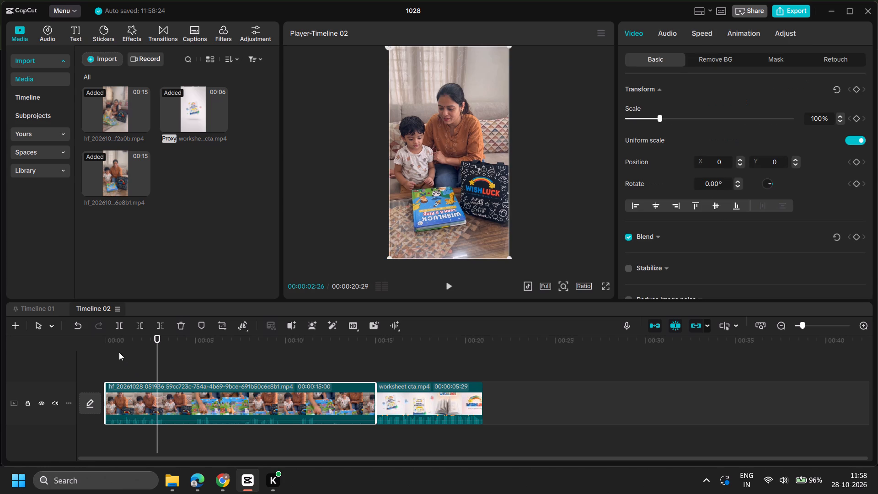
{"action": "left_click", "coordinate": [121, 329]}
{"action": "left_click", "coordinate": [444, 285]}
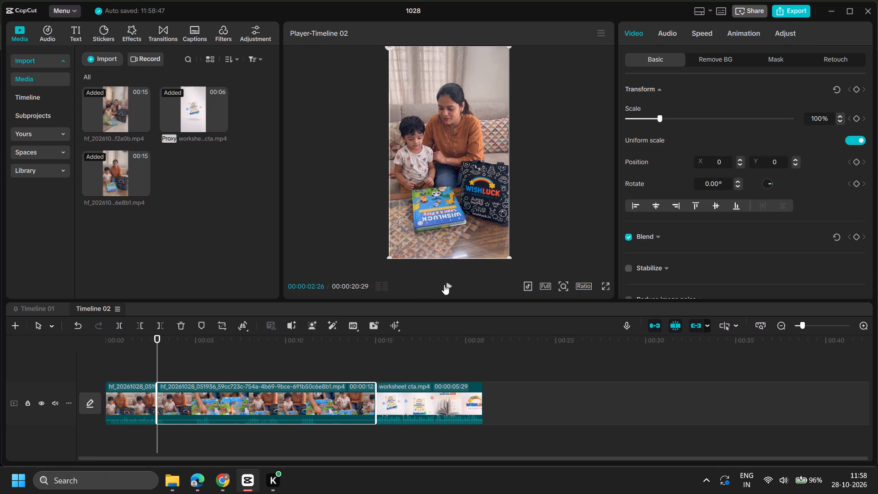
{"action": "left_click", "coordinate": [444, 285]}
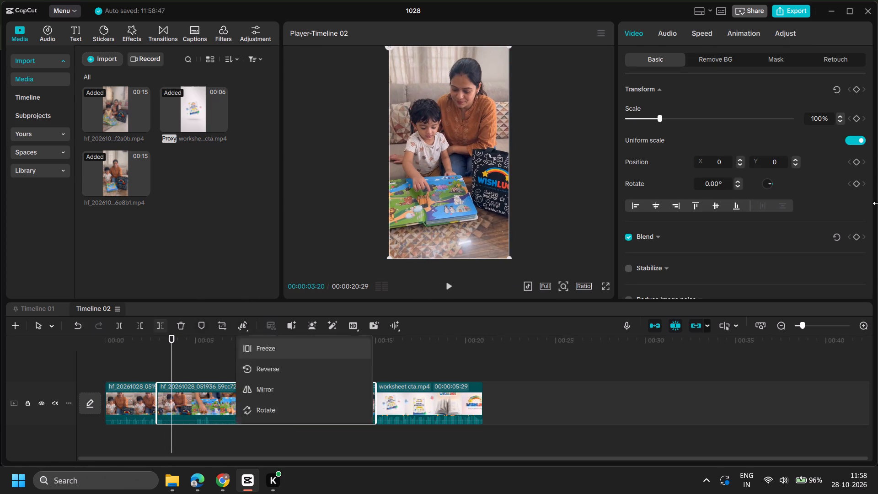
{"action": "left_click", "coordinate": [143, 324]}
{"action": "left_click", "coordinate": [145, 355]}
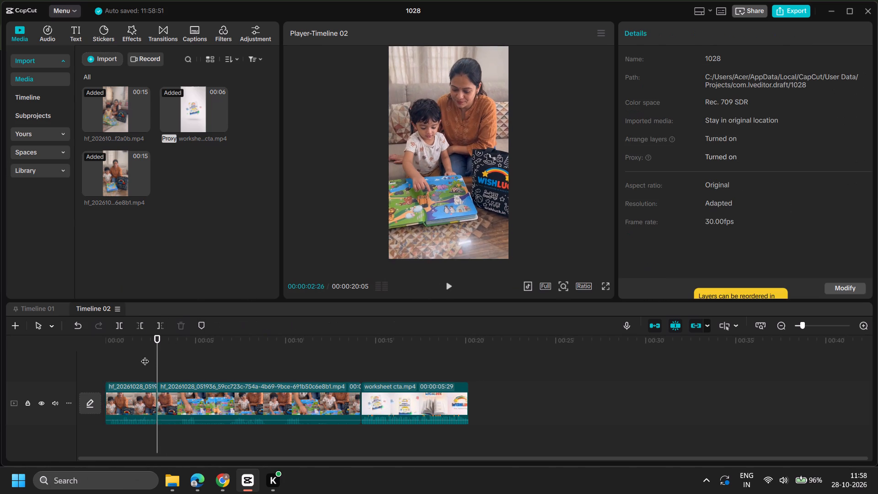
Trim the second mother-and-child segment so it ends at 00:00:12:23, and check playback into the worksheet cta clip.
{"action": "left_click", "coordinate": [443, 280]}
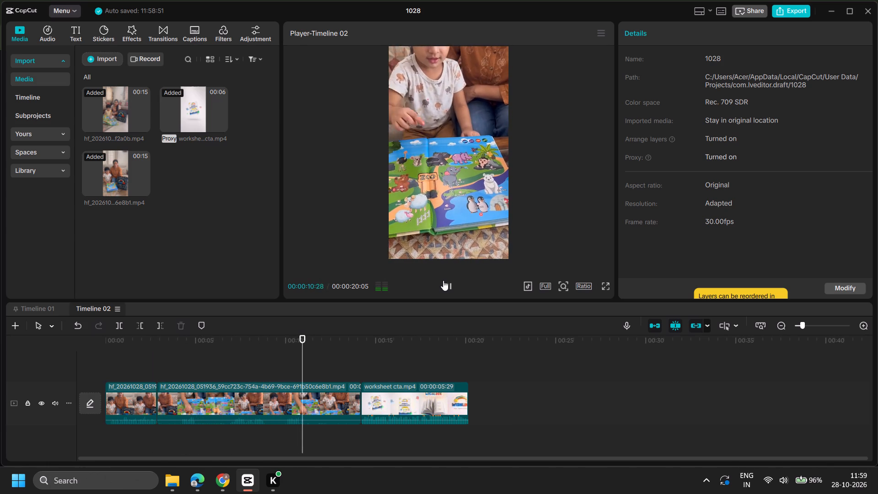
{"action": "left_click", "coordinate": [443, 280]}
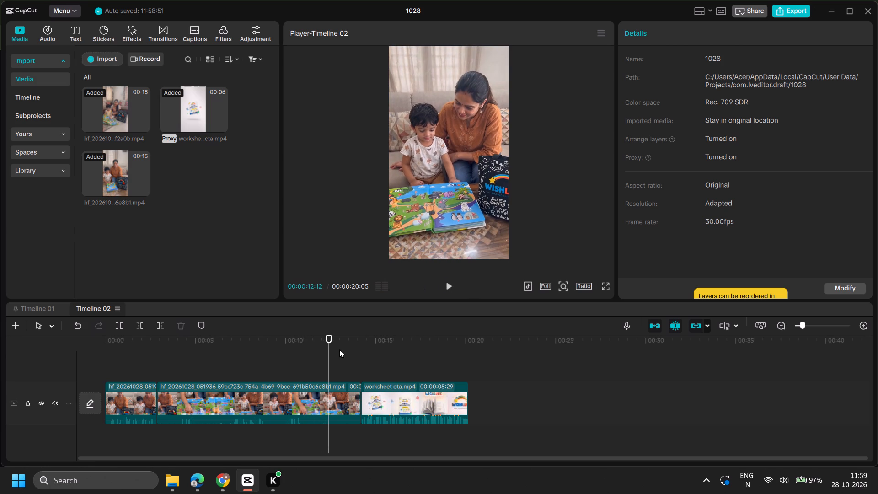
{"action": "double_click", "coordinate": [449, 291]}
{"action": "left_click", "coordinate": [293, 413]}
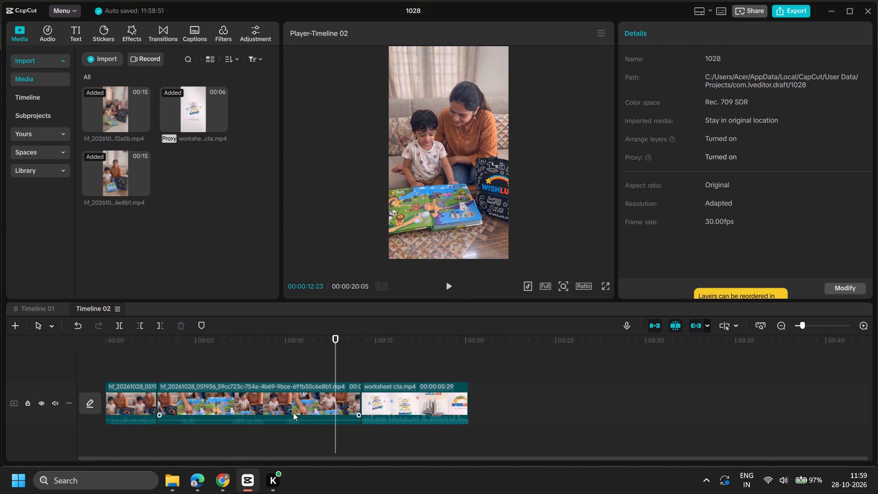
{"action": "left_click", "coordinate": [157, 325]}
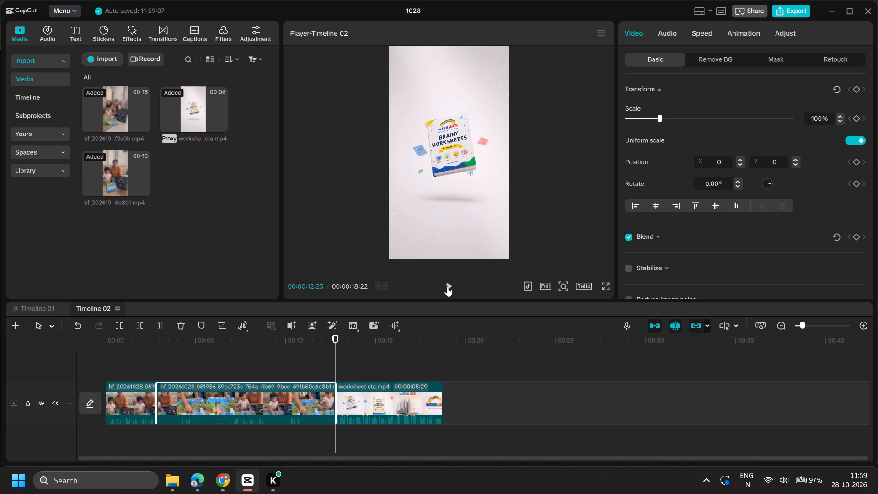
{"action": "left_click", "coordinate": [447, 286]}
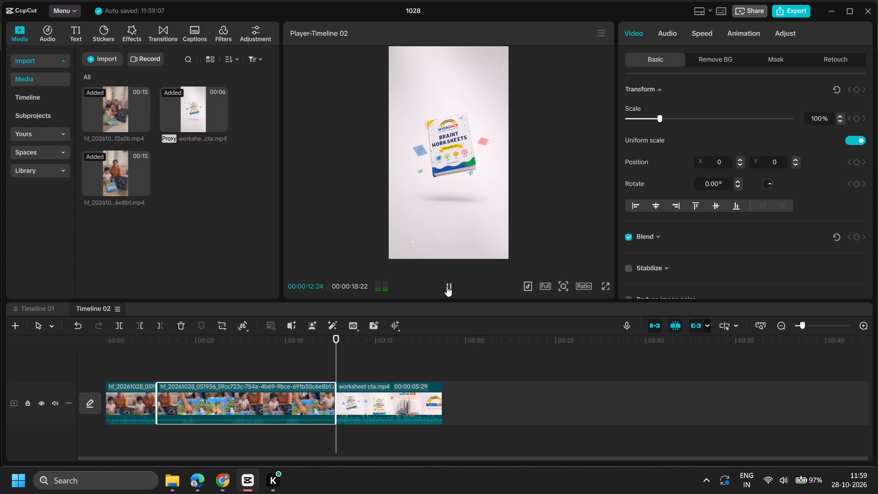
{"action": "left_click", "coordinate": [447, 286]}
{"action": "left_click", "coordinate": [496, 382]}
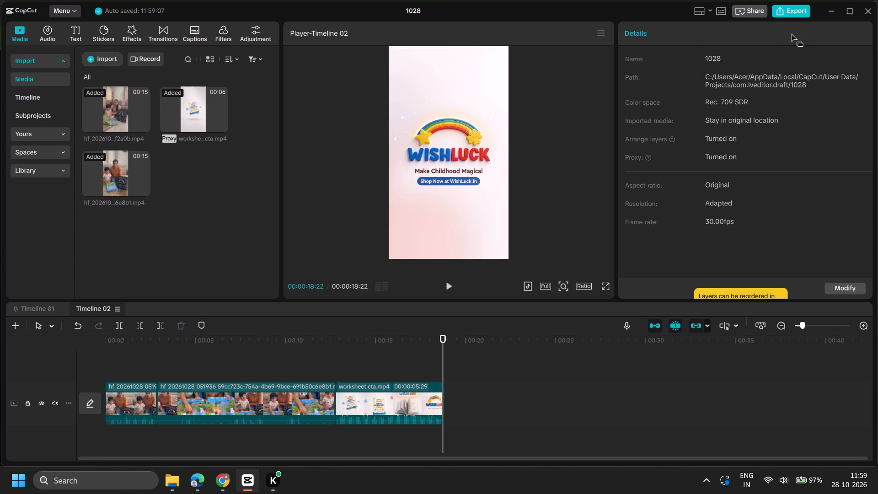
Open the export settings for Timeline 02 and clear the default export name.
{"action": "left_click", "coordinate": [787, 11]}
{"action": "double_click", "coordinate": [535, 106]}
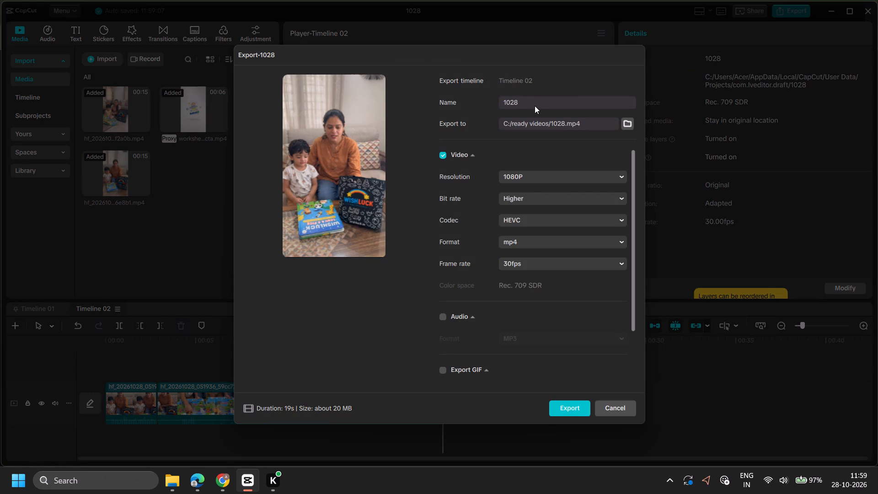
{"action": "key", "text": "ctrl+v"}
{"action": "key", "text": "BackSpace"}
{"action": "key", "text": "BackSpace"}
{"action": "key", "text": "BackSpace"}
{"action": "key", "text": "BackSpace"}
{"action": "key", "text": "BackSpace"}
{"action": "key", "text": "BackSpace"}
{"action": "key", "text": "BackSpace"}
{"action": "key", "text": "BackSpace"}
{"action": "key", "text": "BackSpace"}
{"action": "key", "text": "BackSpace"}
{"action": "key", "text": "BackSpace"}
{"action": "key", "text": "BackSpace"}
{"action": "key", "text": "BackSpace"}
{"action": "key", "text": "BackSpace"}
{"action": "key", "text": "BackSpace"}
{"action": "key", "text": "BackSpace"}
{"action": "key", "text": "BackSpace"}
{"action": "key", "text": "BackSpace"}
{"action": "key", "text": "BackSpace"}
{"action": "key", "text": "BackSpace"}
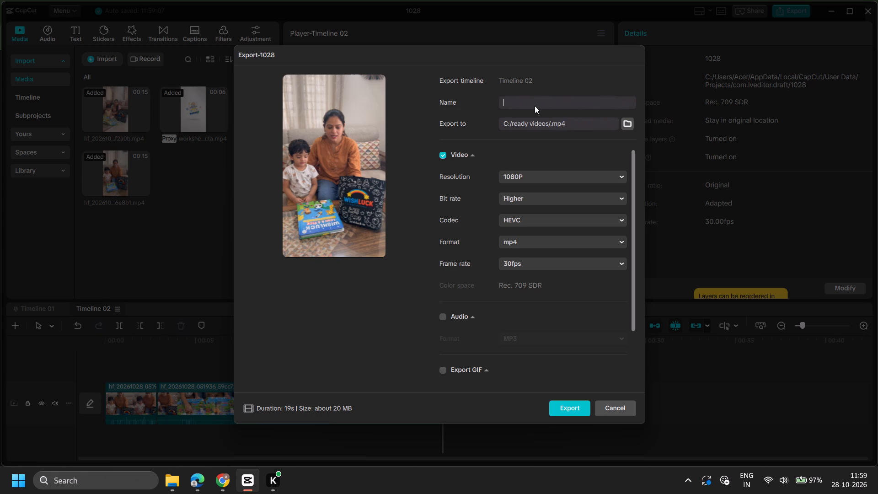
{"action": "key", "text": "super+v"}
{"action": "scroll", "coordinate": [535, 105], "scroll_direction": "up", "scroll_amount": 1}
{"action": "scroll", "coordinate": [622, 263], "scroll_direction": "down", "scroll_amount": 1}
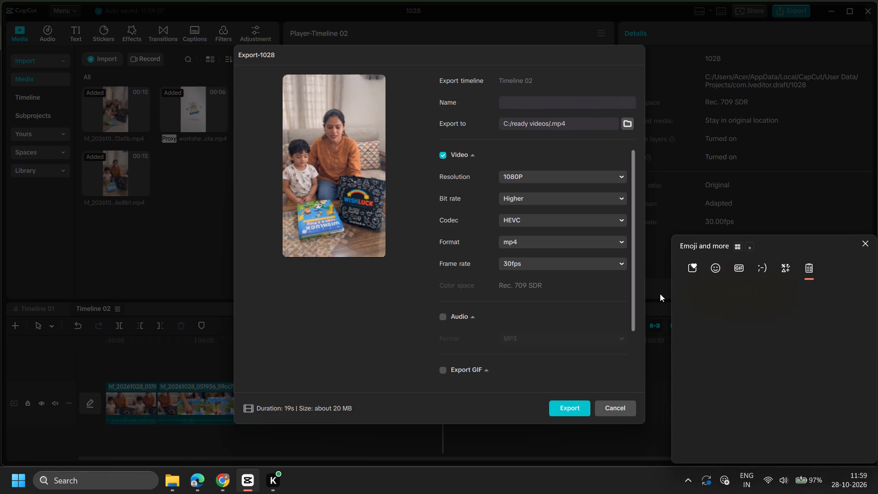
{"action": "scroll", "coordinate": [760, 336], "scroll_direction": "down", "scroll_amount": 5}
{"action": "scroll", "coordinate": [741, 374], "scroll_direction": "down", "scroll_amount": 6}
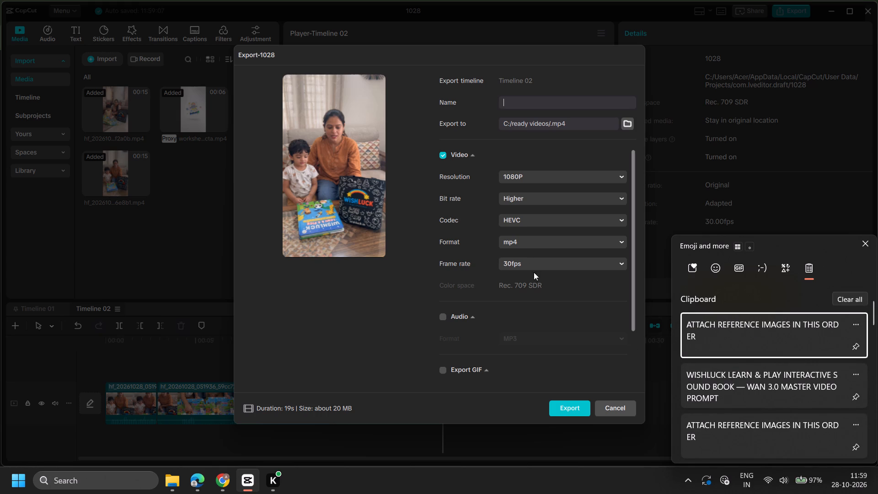
{"action": "left_click", "coordinate": [521, 105]}
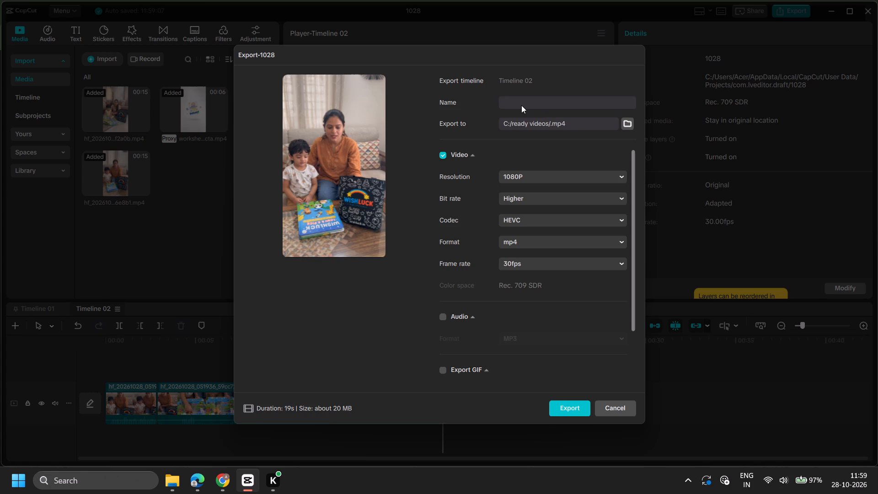
In File Explorer, copy the file name of the L&P-totebag-higgs-SS- video in the ready videos folder.
{"action": "left_click", "coordinate": [182, 477]}
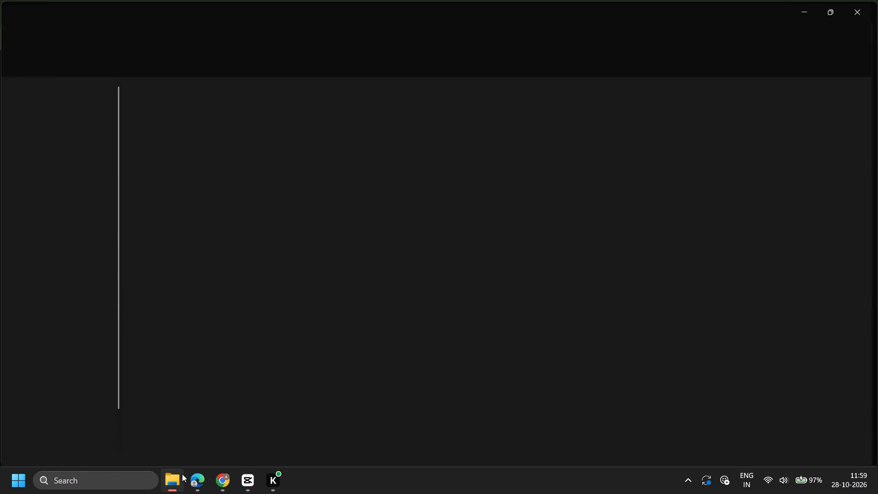
{"action": "left_click", "coordinate": [54, 326]}
{"action": "left_click", "coordinate": [54, 337]}
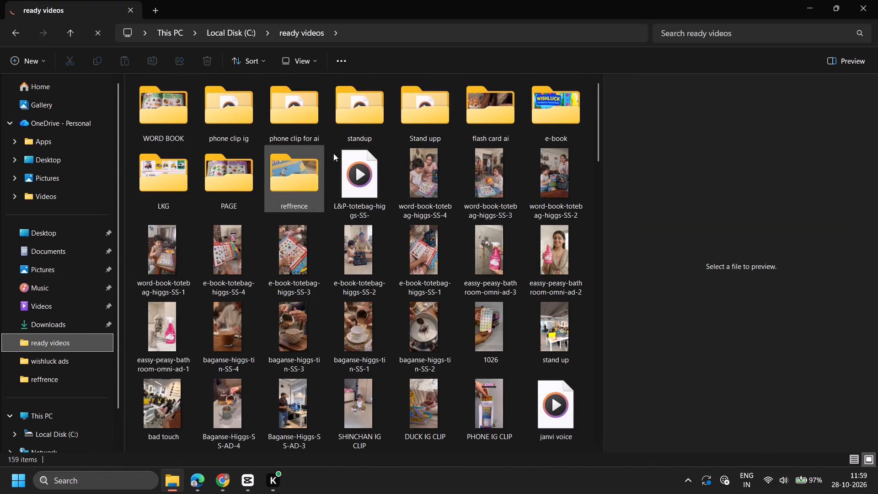
{"action": "scroll", "coordinate": [339, 150], "scroll_direction": "up", "scroll_amount": 5}
{"action": "left_click", "coordinate": [342, 170]}
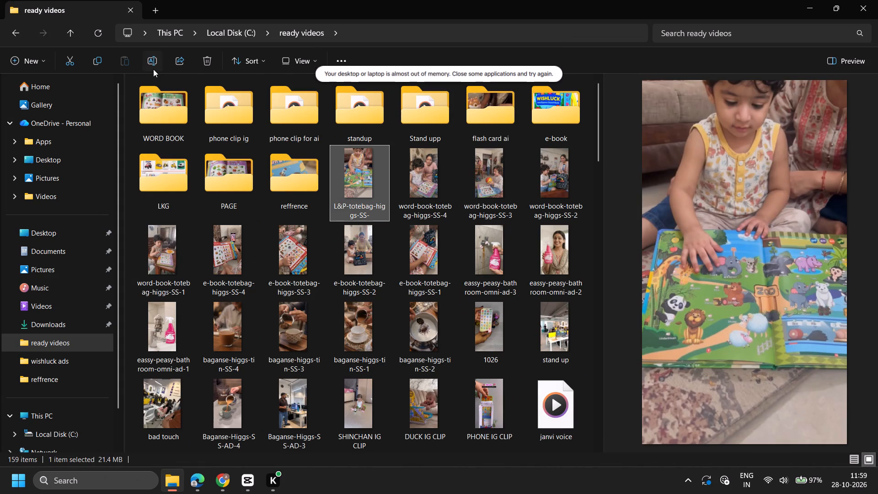
{"action": "left_click", "coordinate": [155, 63]}
{"action": "key", "text": "ctrl+c"}
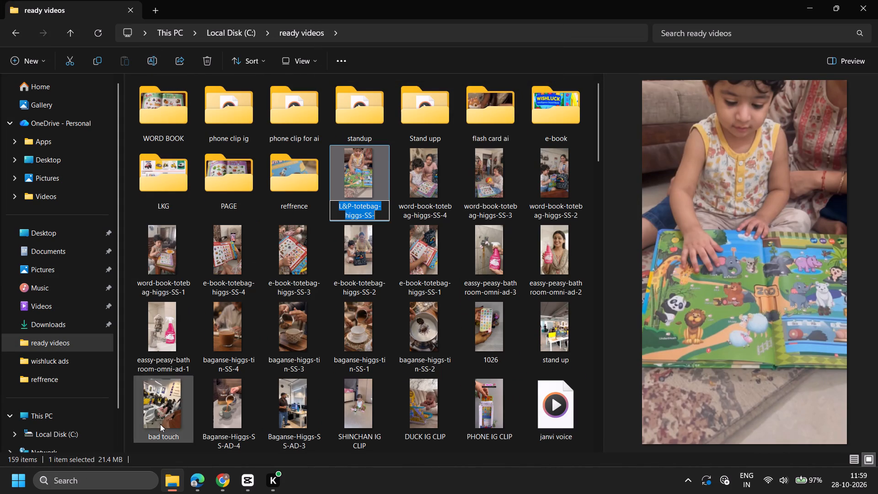
Back in CapCut, name the export L&P-totebag-higgs-SS-1, export Timeline 02 to the ready videos folder, and close the export window.
{"action": "left_click", "coordinate": [250, 478]}
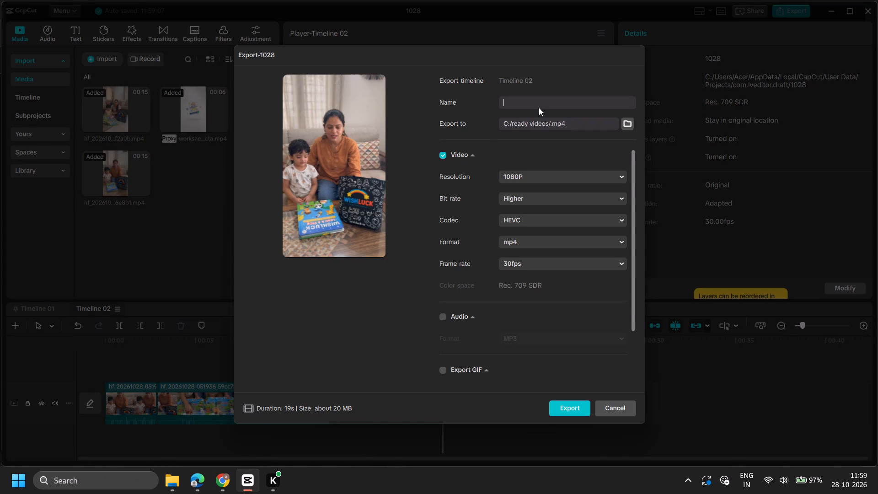
{"action": "key", "text": "ctrl+v"}
{"action": "key", "text": "1"}
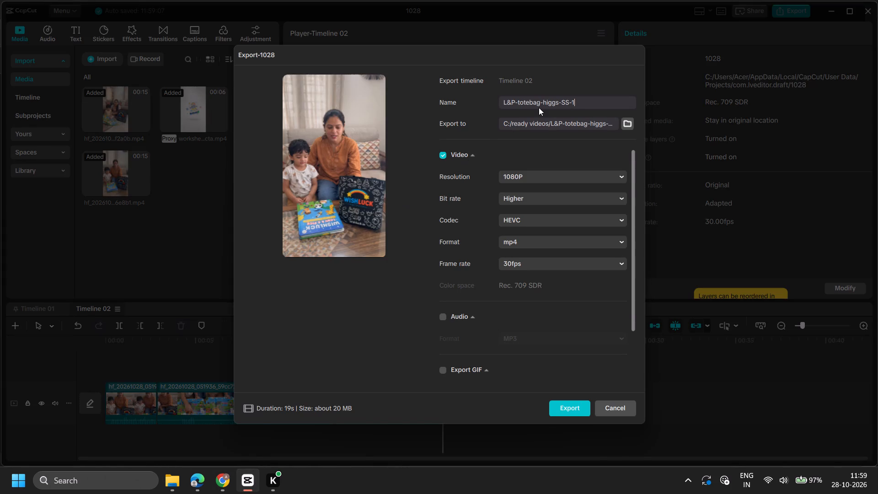
{"action": "key", "text": "Return"}
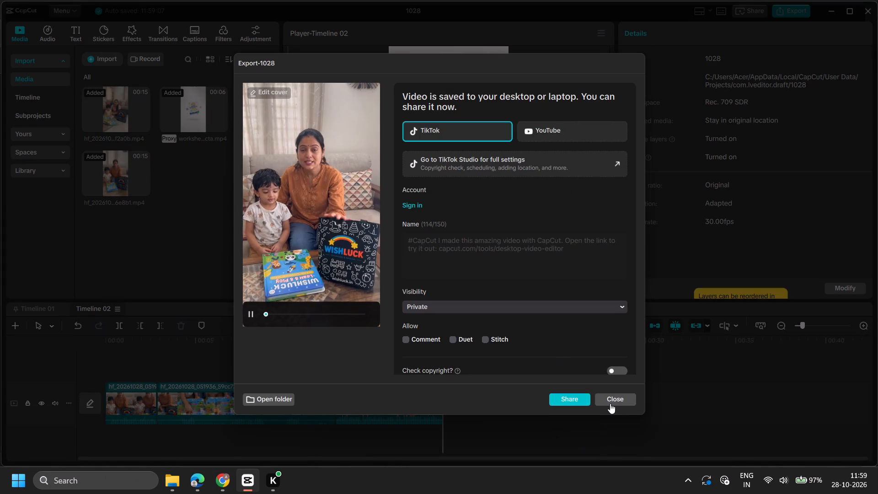
{"action": "left_click", "coordinate": [610, 402]}
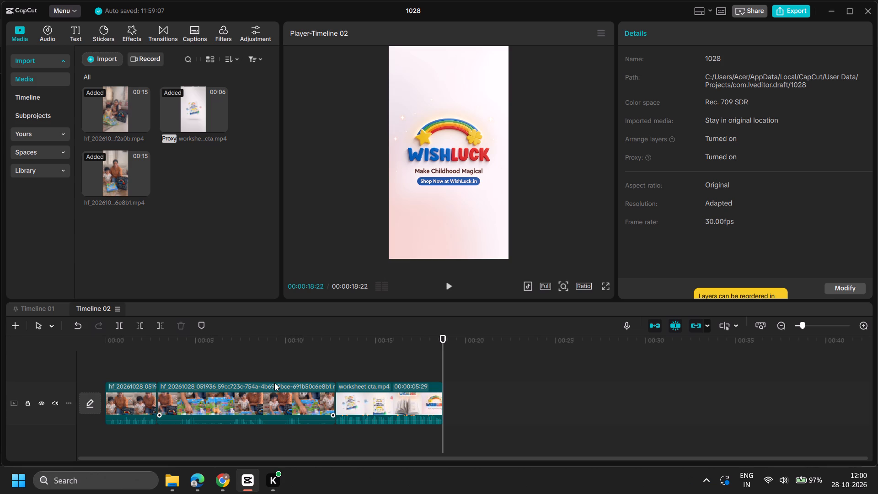
Return the playhead to the start of Timeline 02 and add a new empty timeline to the project.
{"action": "left_click", "coordinate": [93, 383]}
{"action": "left_click", "coordinate": [17, 329]}
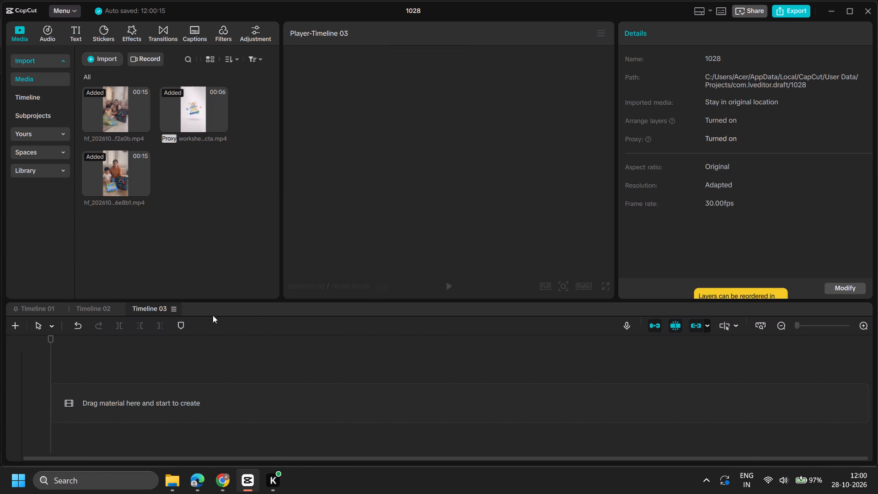
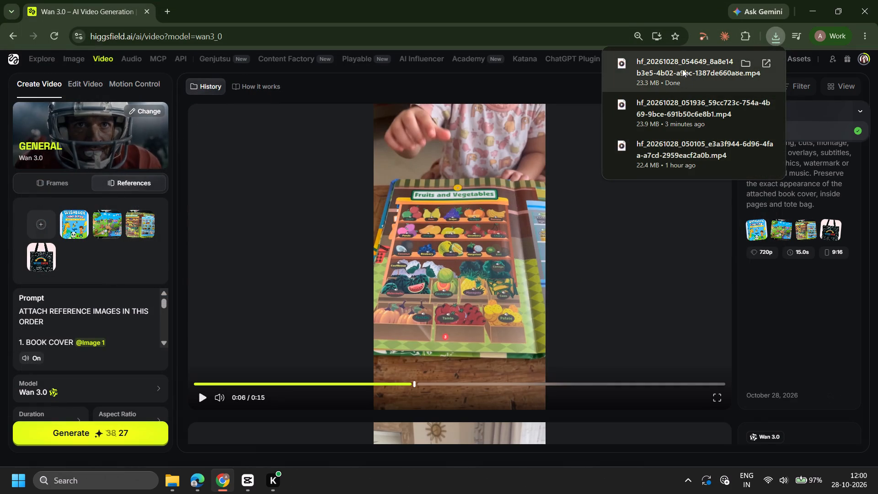
{"action": "left_click_drag", "start_coordinate": [679, 66], "coordinate": [239, 471]}
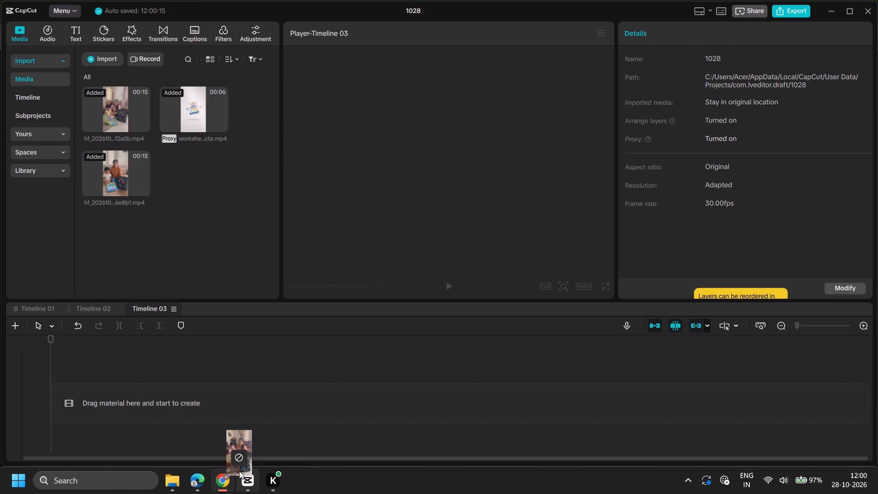
{"action": "left_click_drag", "start_coordinate": [239, 471], "coordinate": [252, 419]}
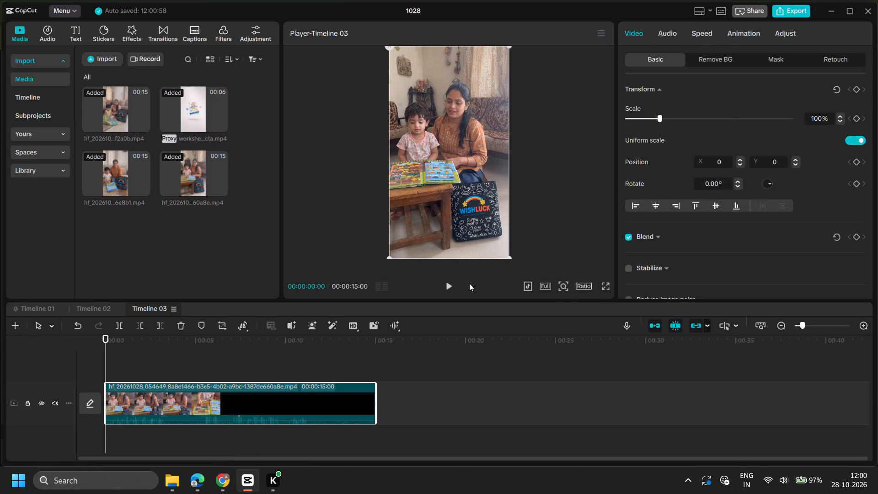
Play the new clip to find the first cut point and split it at 00:00:05:14, where the child points at the page.
{"action": "left_click", "coordinate": [450, 282]}
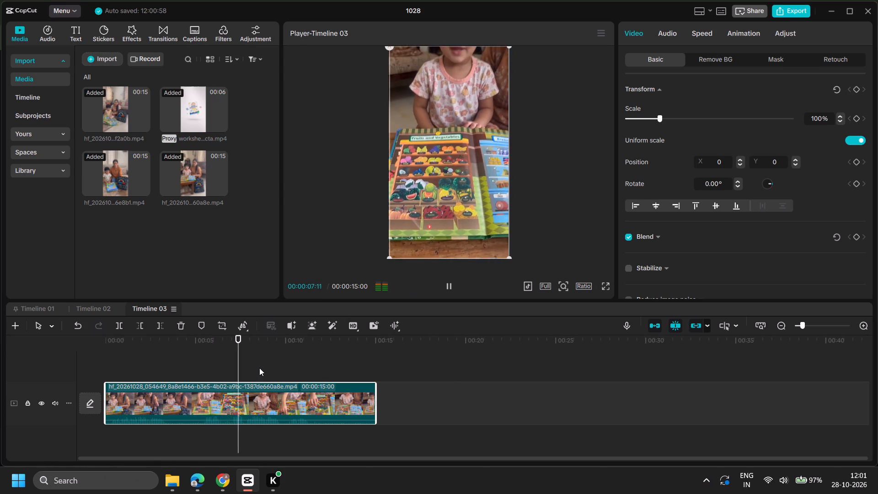
{"action": "scroll", "coordinate": [258, 368], "scroll_direction": "up", "scroll_amount": 3, "text": "ctrl"}
{"action": "left_click", "coordinate": [240, 366]}
{"action": "left_click_drag", "start_coordinate": [240, 366], "coordinate": [236, 367]}
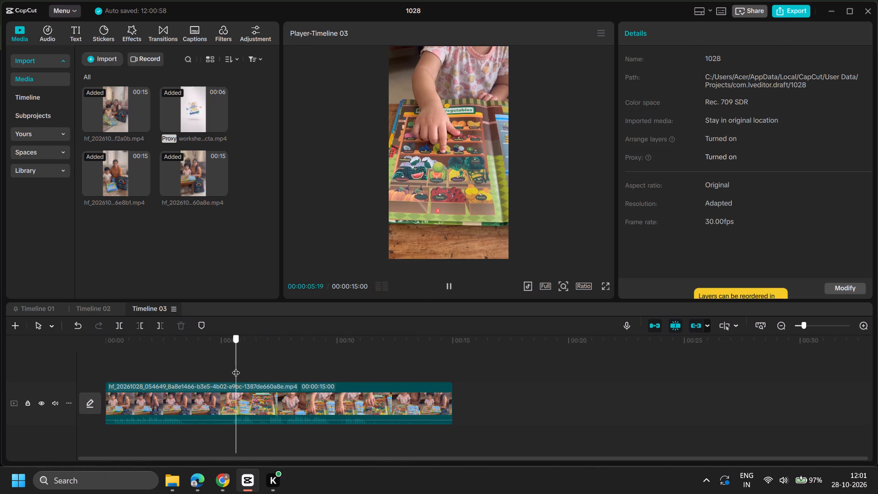
{"action": "left_click_drag", "start_coordinate": [236, 367], "coordinate": [232, 367]}
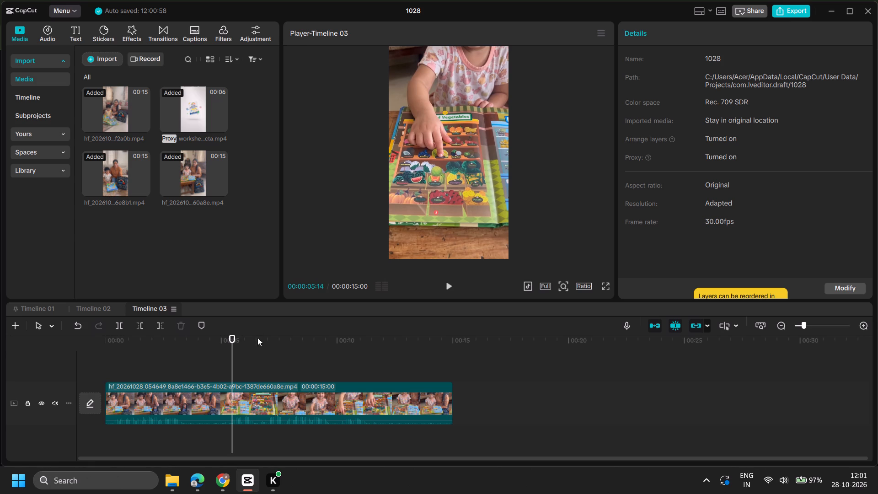
{"action": "left_click", "coordinate": [259, 403]}
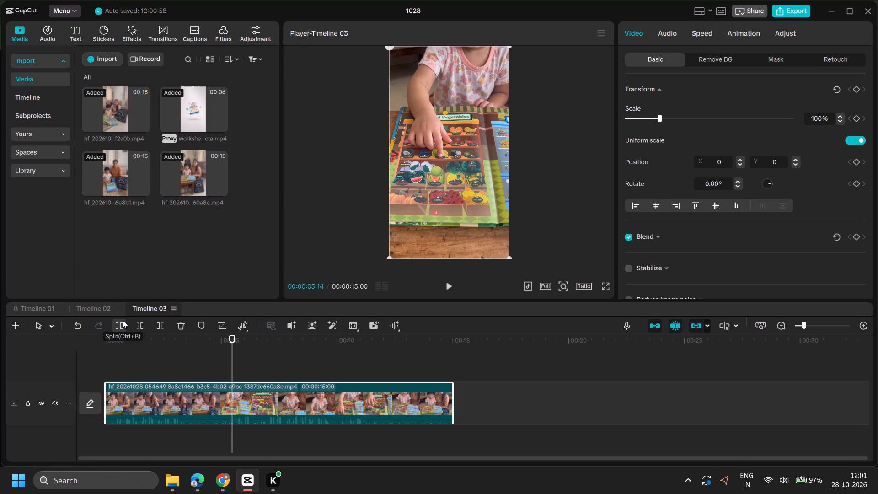
{"action": "left_click", "coordinate": [123, 320]}
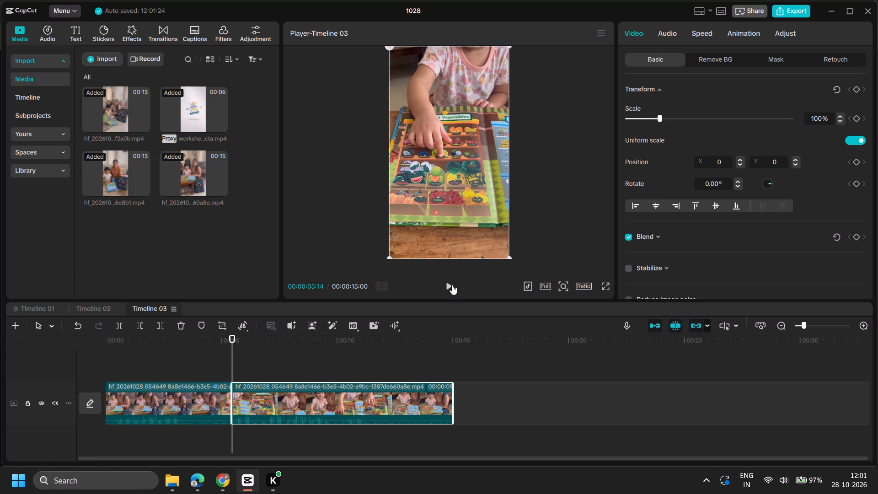
Review the rest of the clip and split its second part at 00:00:06:14, isolating a segment about one second long.
{"action": "left_click", "coordinate": [444, 281]}
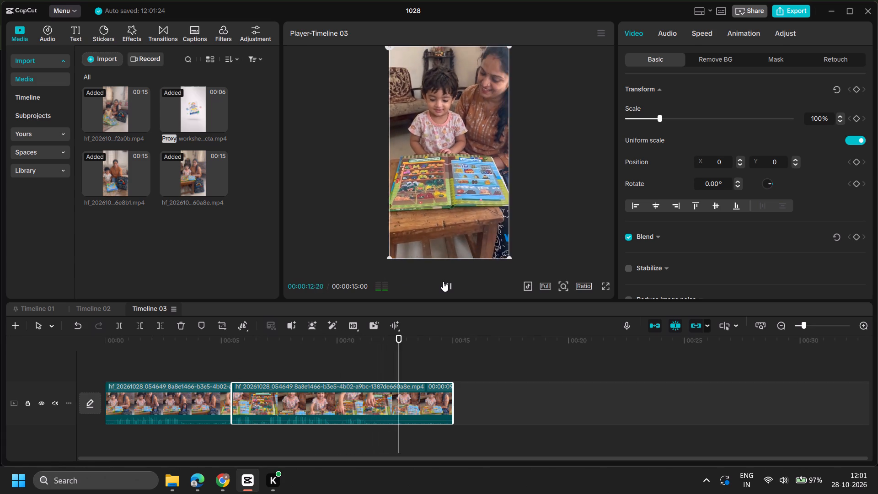
{"action": "double_click", "coordinate": [449, 286]}
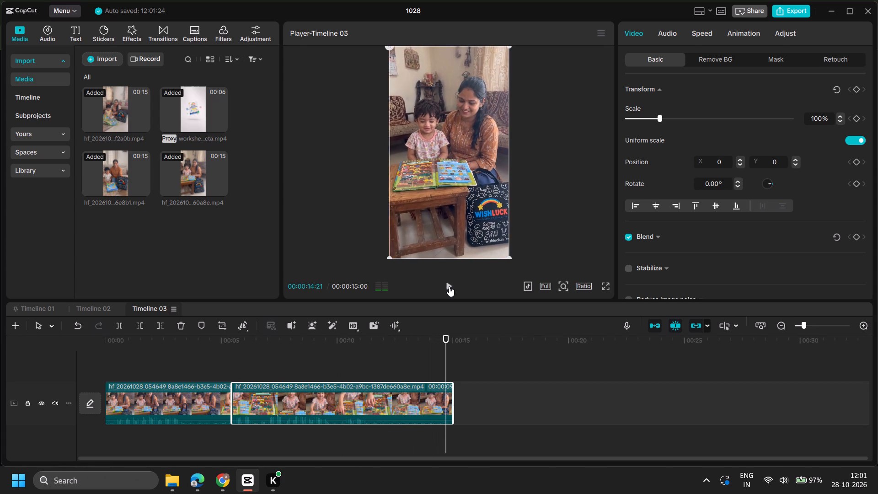
{"action": "left_click", "coordinate": [449, 286]}
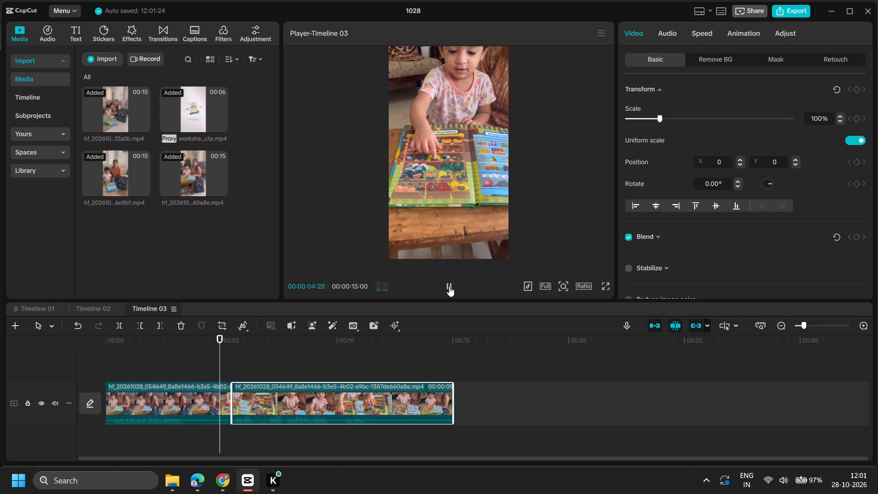
{"action": "left_click", "coordinate": [449, 286]}
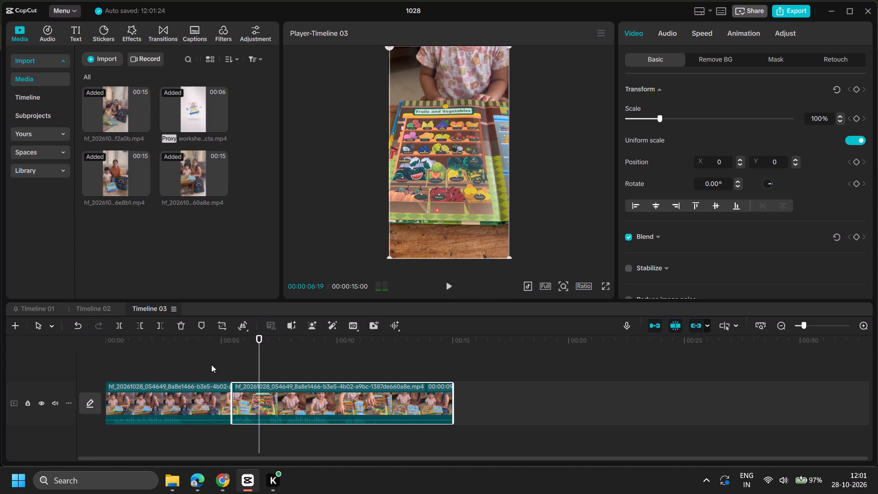
{"action": "left_click_drag", "start_coordinate": [260, 359], "coordinate": [253, 360]}
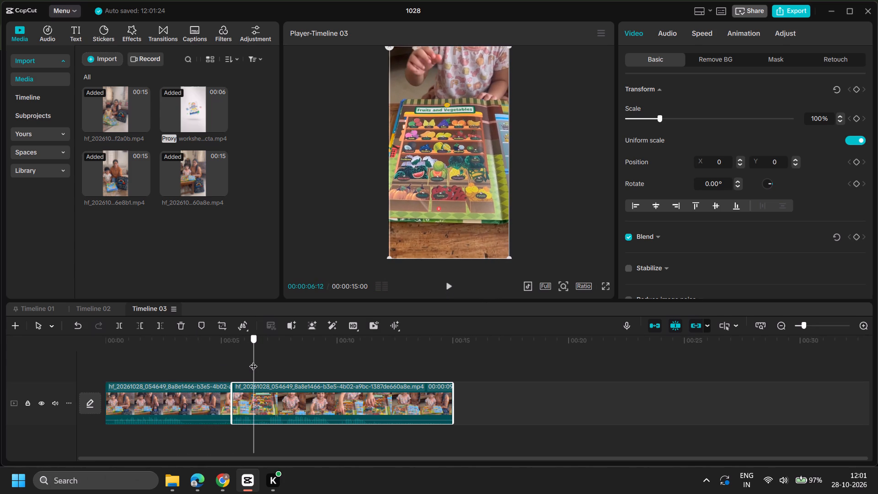
{"action": "left_click_drag", "start_coordinate": [253, 360], "coordinate": [255, 361]}
{"action": "left_click", "coordinate": [116, 321]}
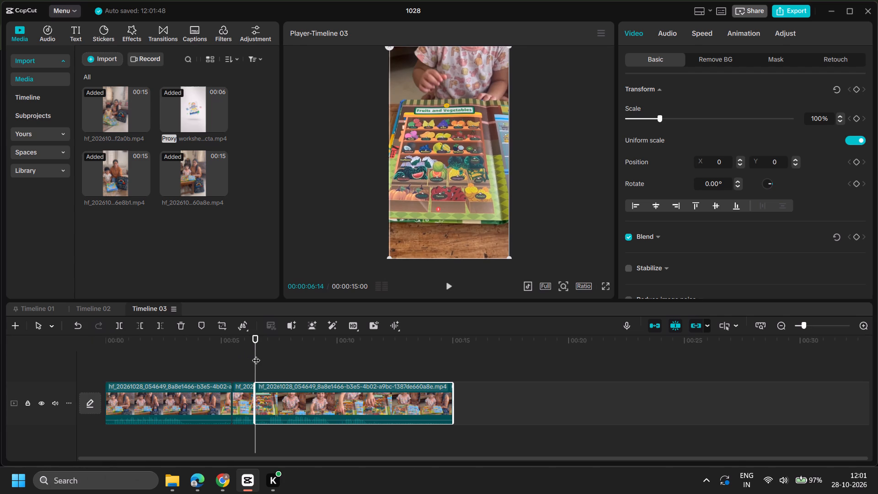
Append the worksheet cta clip after the end of the mother-and-child footage, at 00:00:15:00 in Timeline 03.
{"action": "left_click_drag", "start_coordinate": [256, 354], "coordinate": [429, 412]}
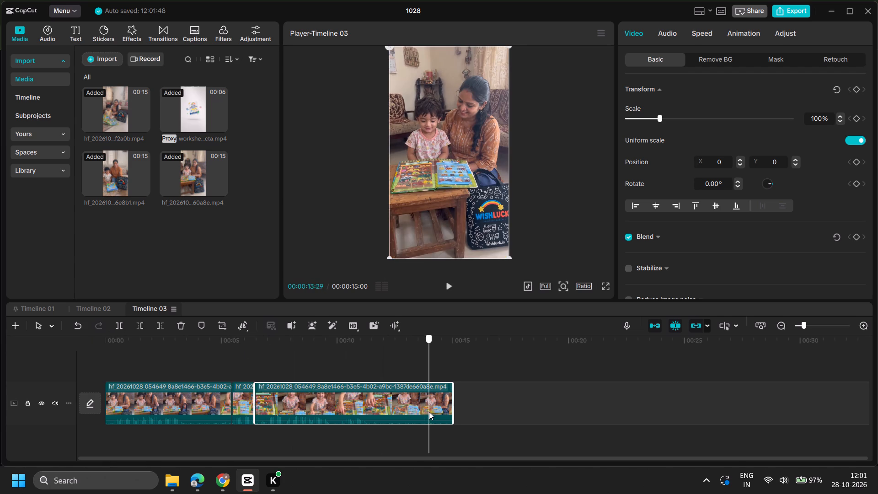
{"action": "left_click_drag", "start_coordinate": [429, 412], "coordinate": [472, 420]}
{"action": "left_click", "coordinate": [223, 127]}
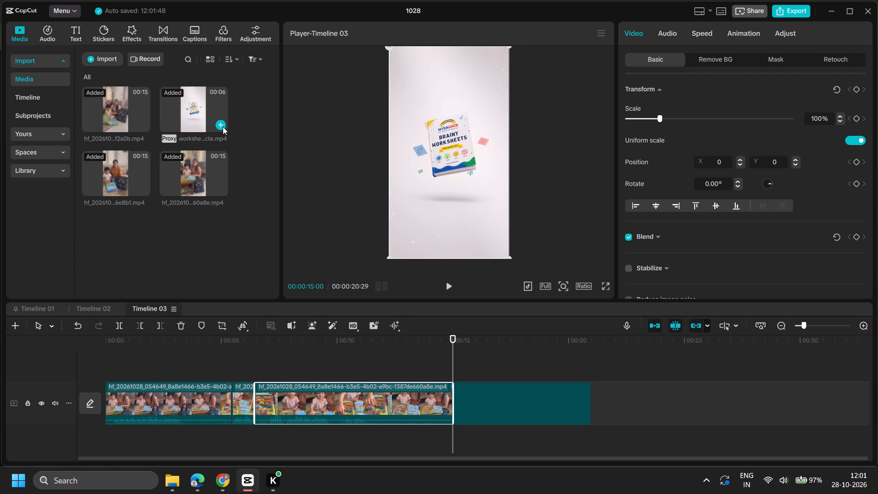
With the playhead at the first cut, look through the ready videos folder for media to import, closing the file picker without importing anything.
{"action": "left_click", "coordinate": [235, 354]}
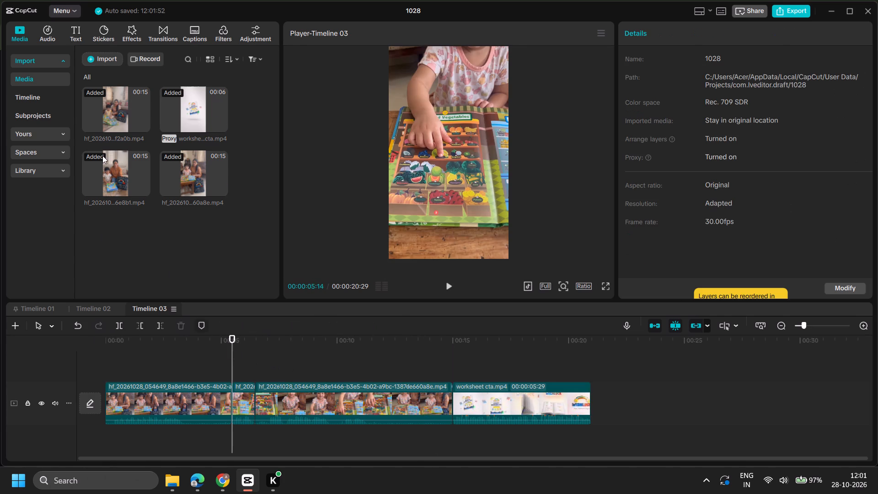
{"action": "scroll", "coordinate": [102, 155], "scroll_direction": "up", "scroll_amount": 4}
{"action": "left_click", "coordinate": [113, 54]}
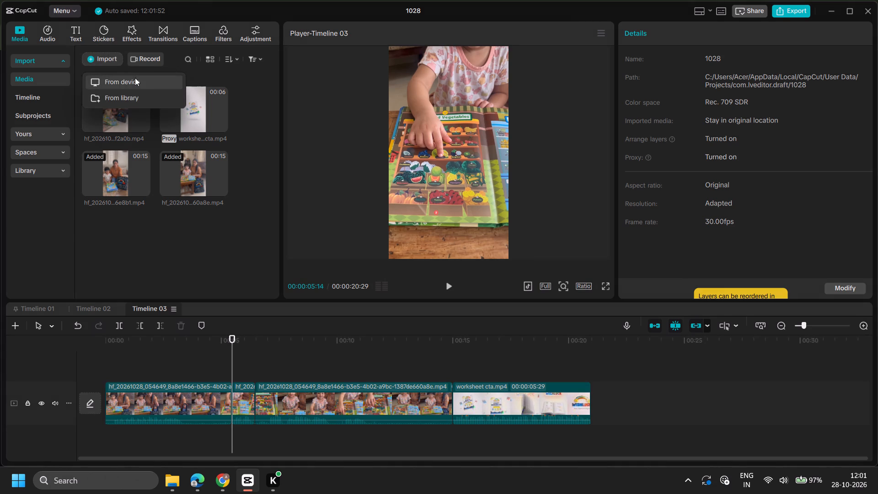
{"action": "left_click", "coordinate": [135, 78]}
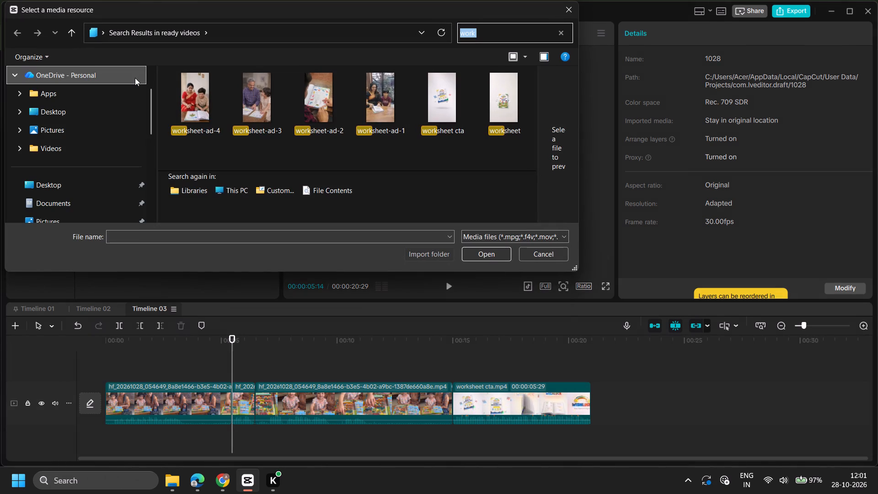
{"action": "scroll", "coordinate": [135, 78], "scroll_direction": "up", "scroll_amount": 6}
{"action": "scroll", "coordinate": [225, 134], "scroll_direction": "up", "scroll_amount": 2}
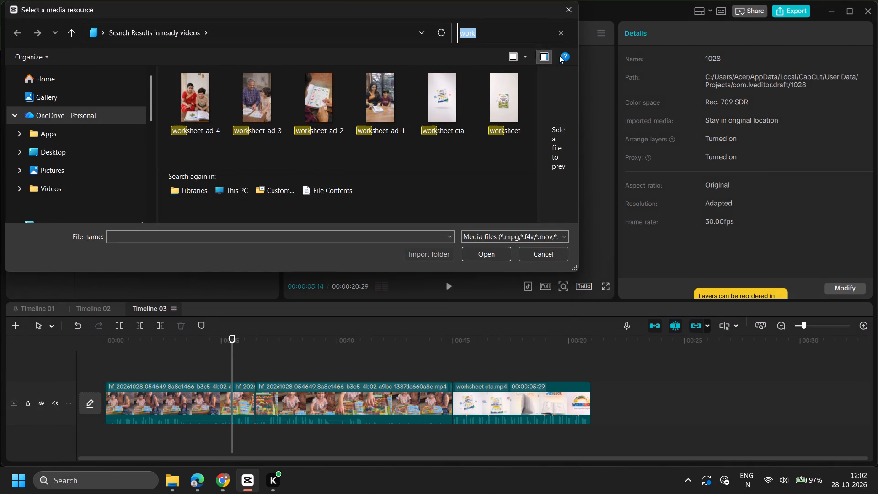
{"action": "left_click", "coordinate": [562, 35]}
{"action": "scroll", "coordinate": [245, 166], "scroll_direction": "up", "scroll_amount": 5}
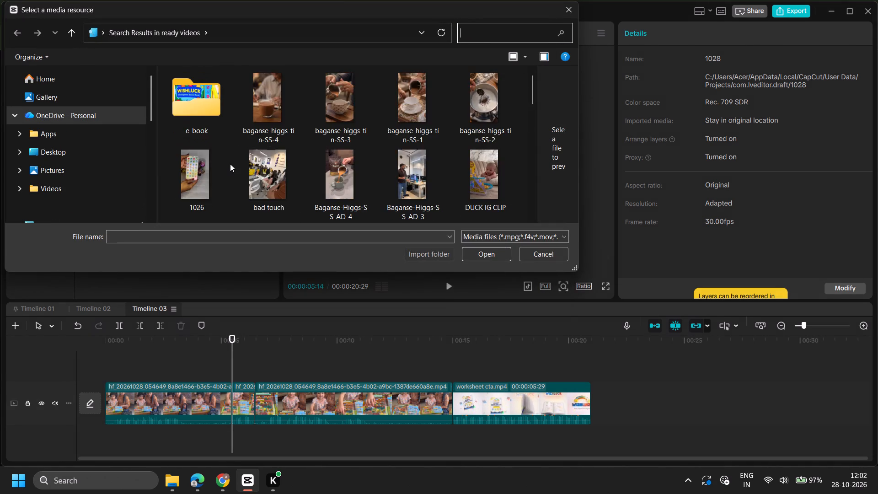
{"action": "scroll", "coordinate": [230, 164], "scroll_direction": "up", "scroll_amount": 11}
{"action": "scroll", "coordinate": [230, 164], "scroll_direction": "up", "scroll_amount": 12}
{"action": "scroll", "coordinate": [230, 164], "scroll_direction": "down", "scroll_amount": 1}
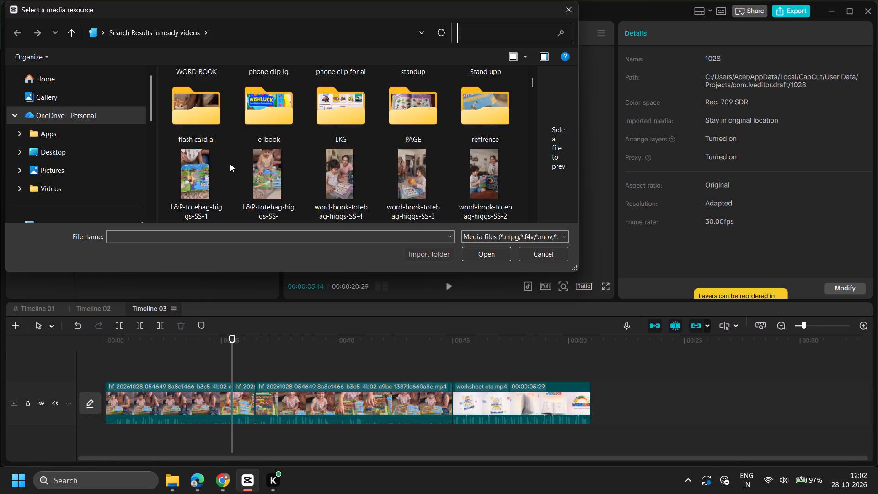
{"action": "scroll", "coordinate": [230, 164], "scroll_direction": "down", "scroll_amount": 1}
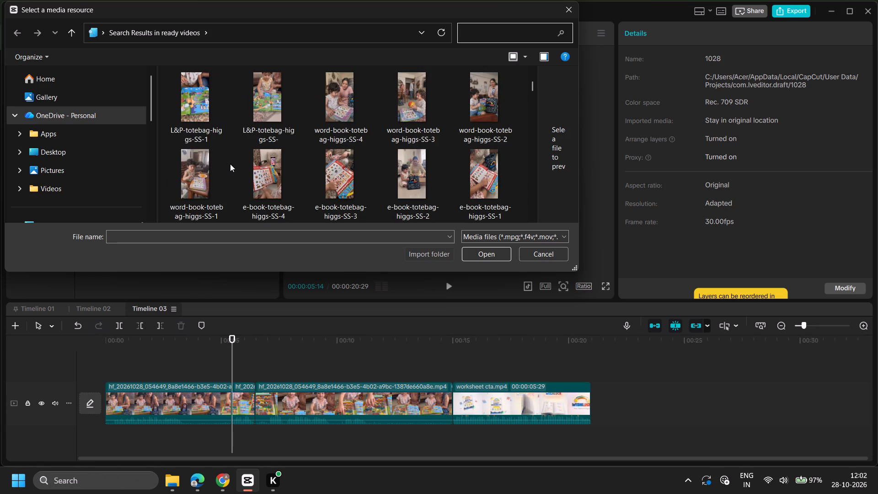
{"action": "scroll", "coordinate": [230, 164], "scroll_direction": "down", "scroll_amount": 2}
{"action": "scroll", "coordinate": [230, 164], "scroll_direction": "up", "scroll_amount": 6}
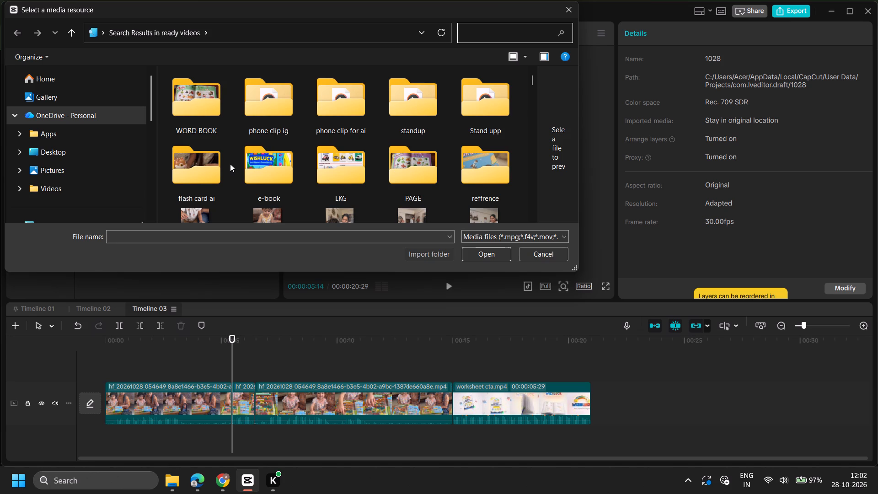
{"action": "scroll", "coordinate": [343, 172], "scroll_direction": "down", "scroll_amount": 1}
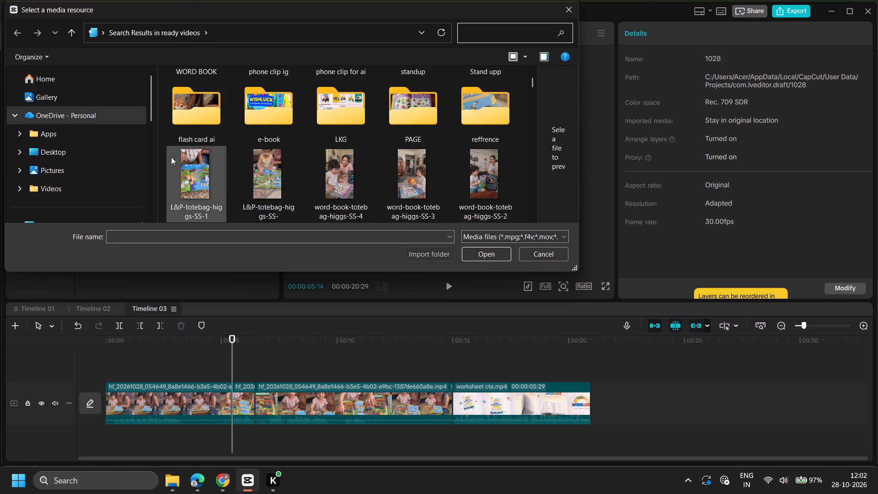
{"action": "scroll", "coordinate": [288, 194], "scroll_direction": "down", "scroll_amount": 2}
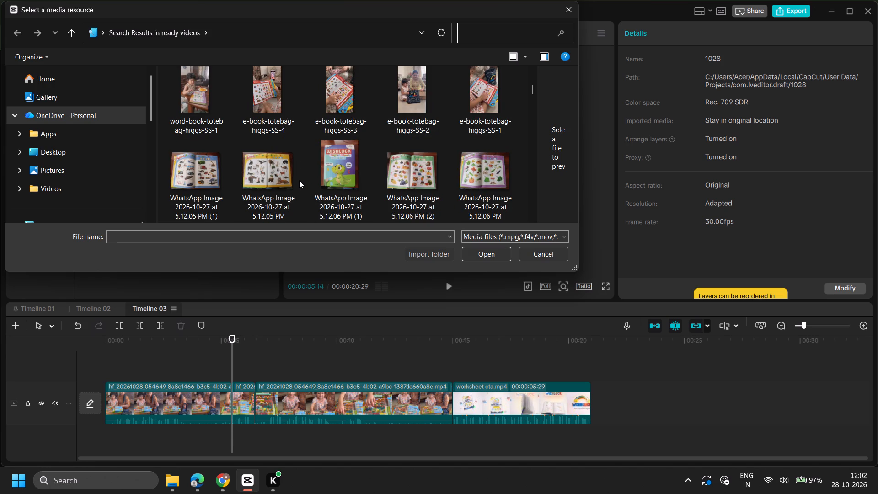
{"action": "scroll", "coordinate": [304, 179], "scroll_direction": "down", "scroll_amount": 2}
{"action": "left_click", "coordinate": [246, 332]}
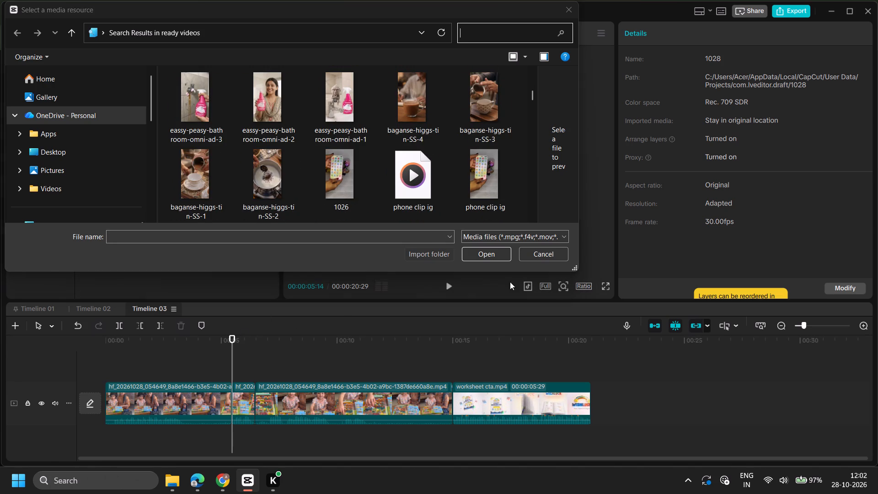
{"action": "left_click", "coordinate": [543, 258]}
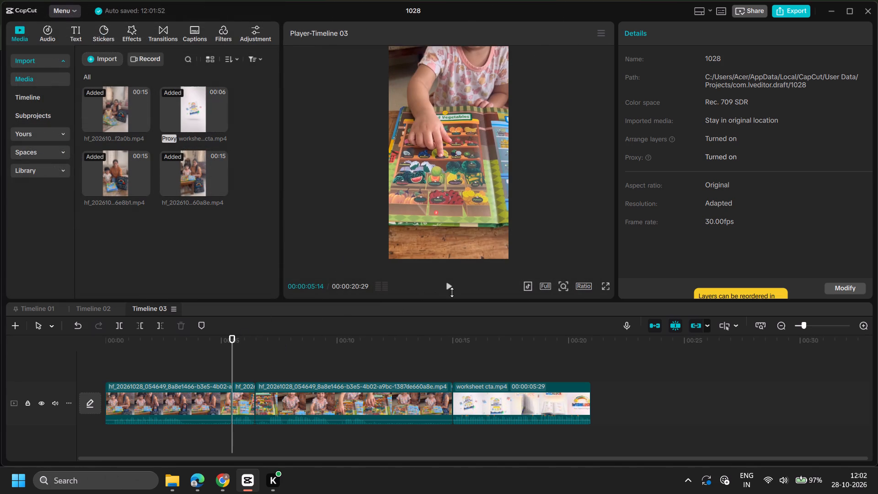
Preview the short middle segment of Timeline 03 and bring the playhead back to the first cut.
{"action": "left_click", "coordinate": [447, 284]}
{"action": "left_click", "coordinate": [447, 284]}
{"action": "left_click", "coordinate": [226, 364]}
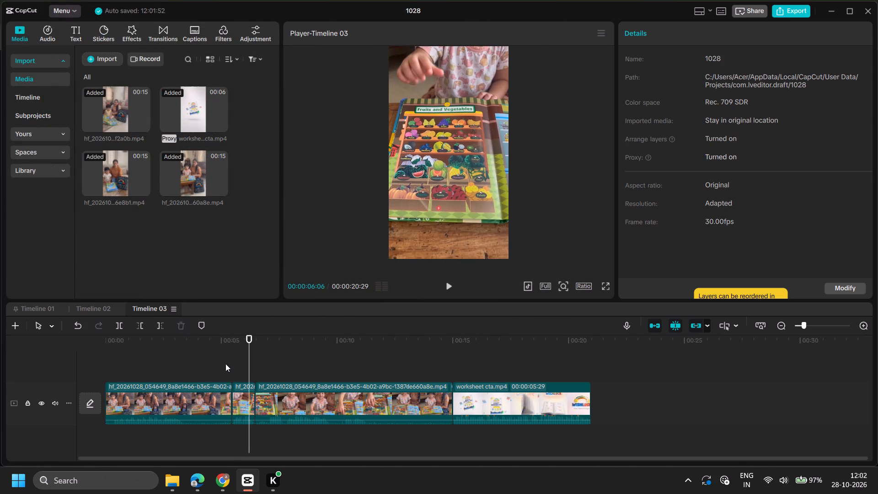
{"action": "left_click_drag", "start_coordinate": [225, 364], "coordinate": [231, 365]}
Switch to the Edge browser window with the Google Flow project open.
{"action": "left_click", "coordinate": [200, 480]}
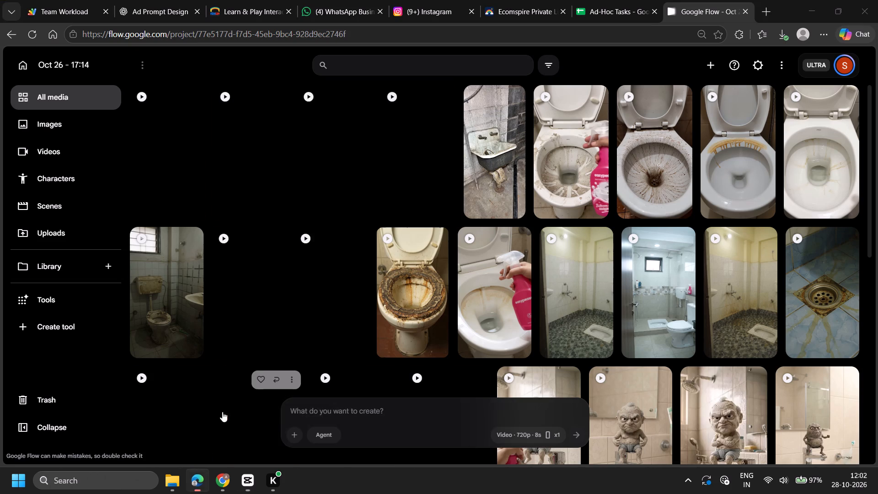
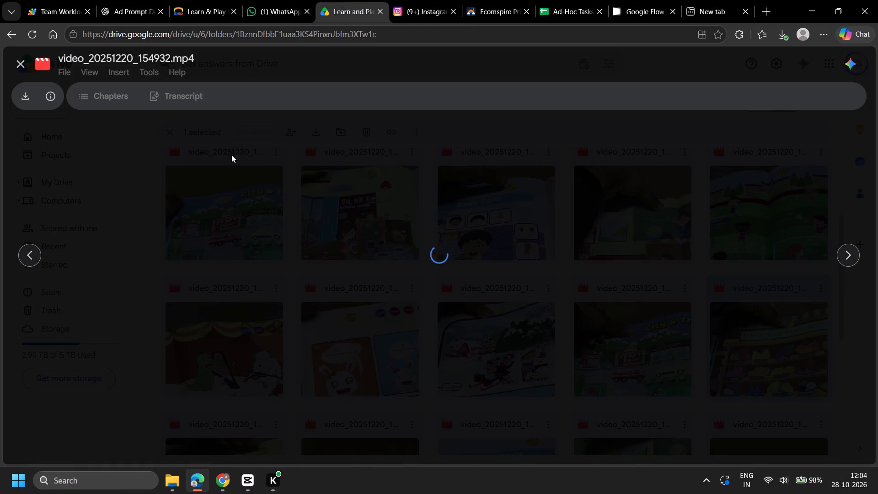
Copy the name of the Drive video video_20251220_154932.mp4 and search the browser's downloads for it.
{"action": "left_click", "coordinate": [106, 54]}
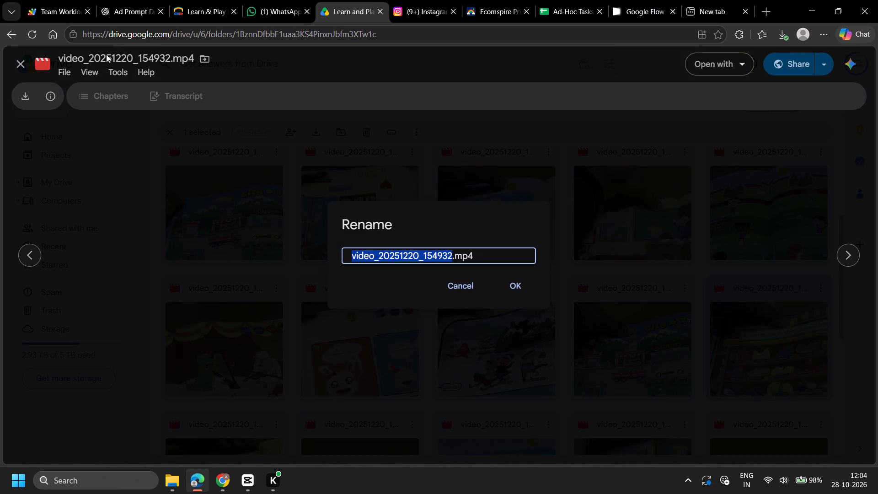
{"action": "key", "text": "ctrl+c"}
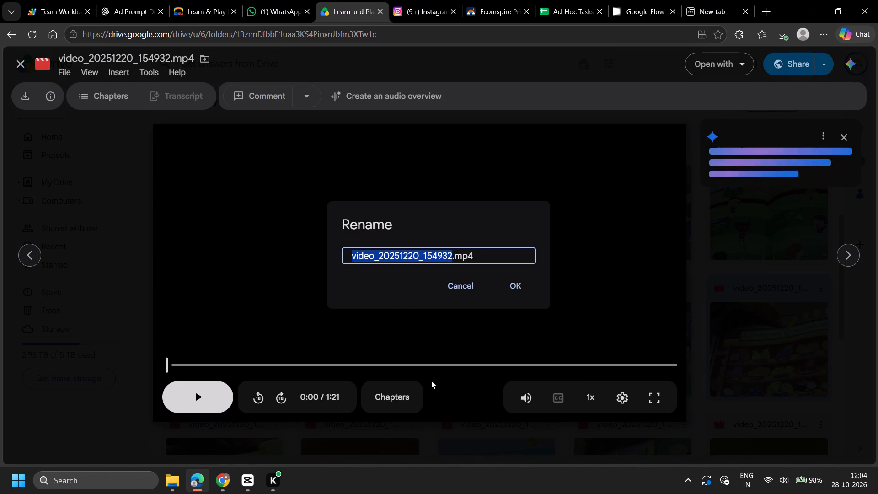
{"action": "left_click", "coordinate": [790, 249]}
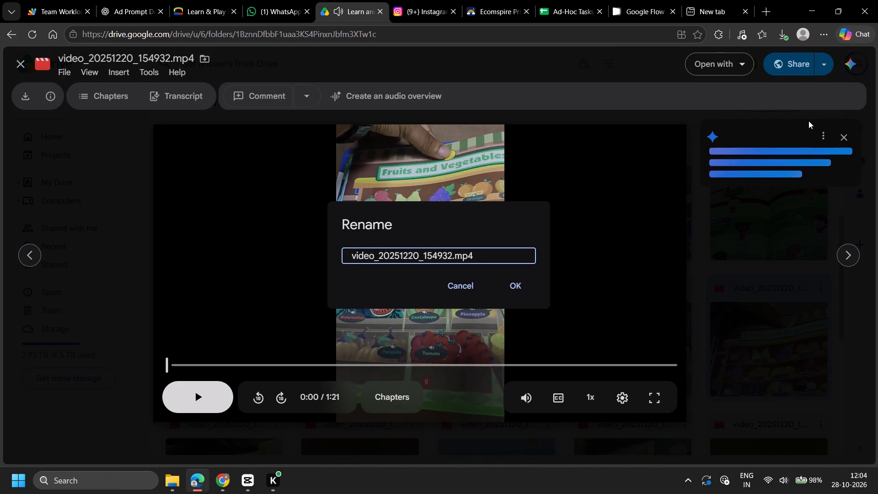
{"action": "left_click", "coordinate": [465, 291]}
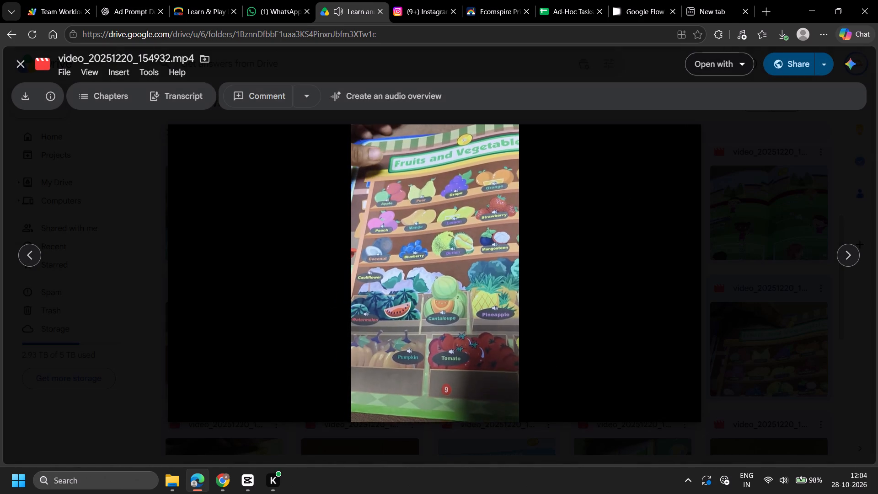
{"action": "left_click", "coordinate": [442, 275]}
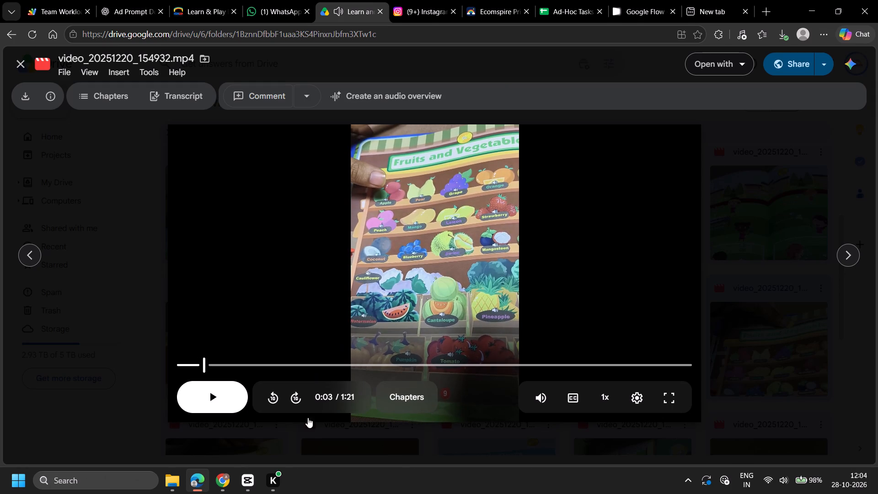
{"action": "left_click", "coordinate": [782, 30]}
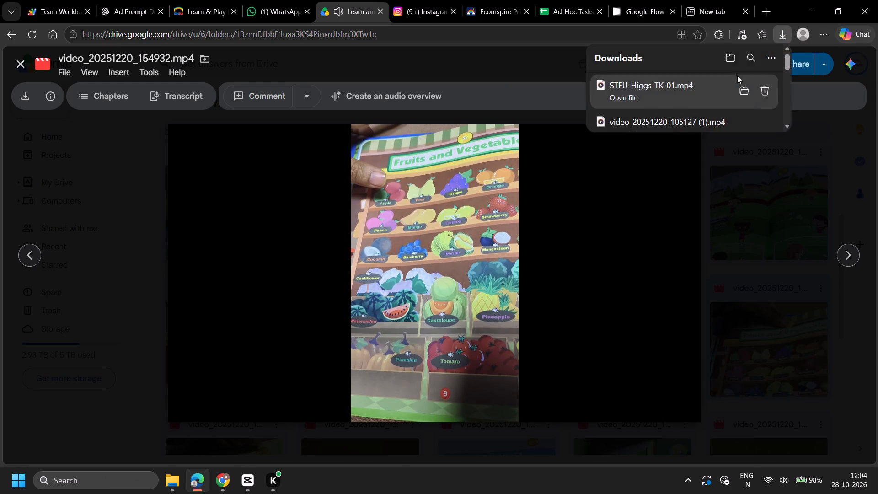
{"action": "left_click", "coordinate": [758, 62]}
{"action": "key", "text": "ctrl+v"}
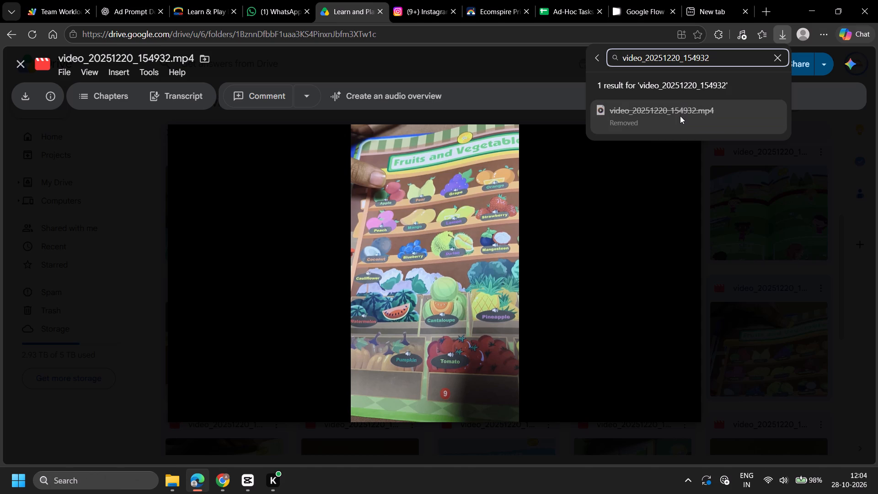
Download video_20251220_154932.mp4 from Google Drive and preview the downloaded file in Media Player.
{"action": "left_click", "coordinate": [29, 105]}
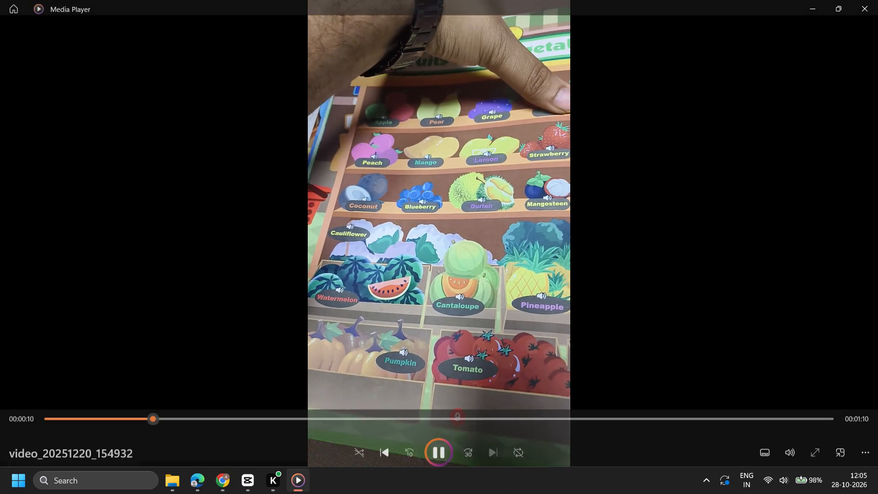
{"action": "left_click", "coordinate": [438, 444]}
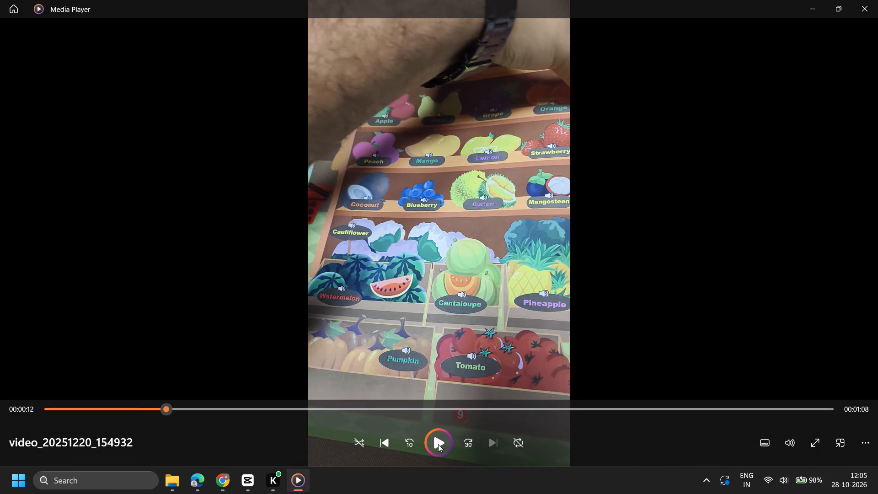
{"action": "left_click", "coordinate": [814, 15]}
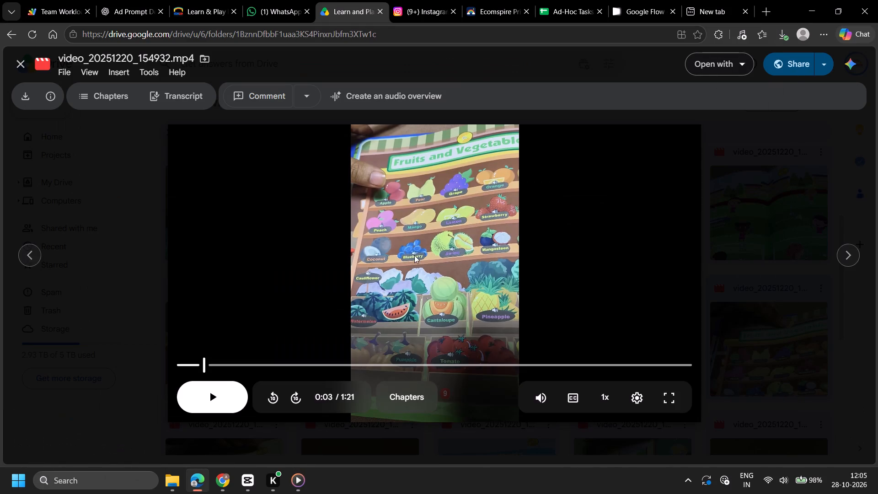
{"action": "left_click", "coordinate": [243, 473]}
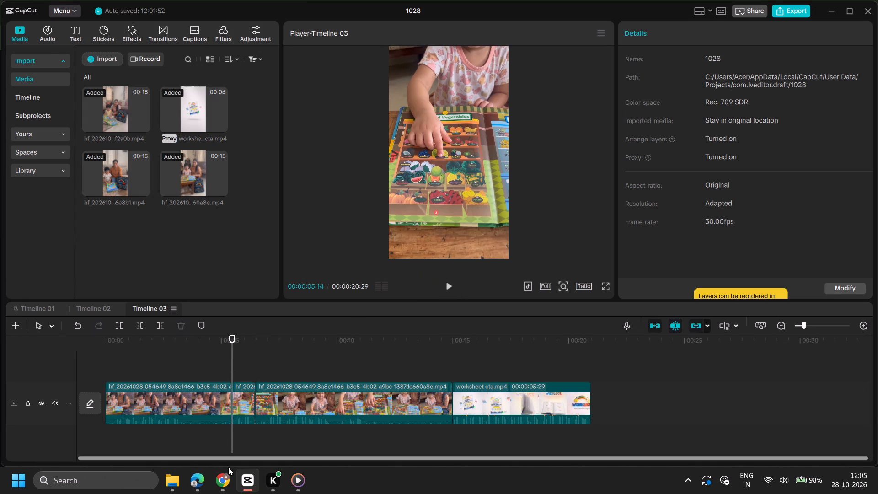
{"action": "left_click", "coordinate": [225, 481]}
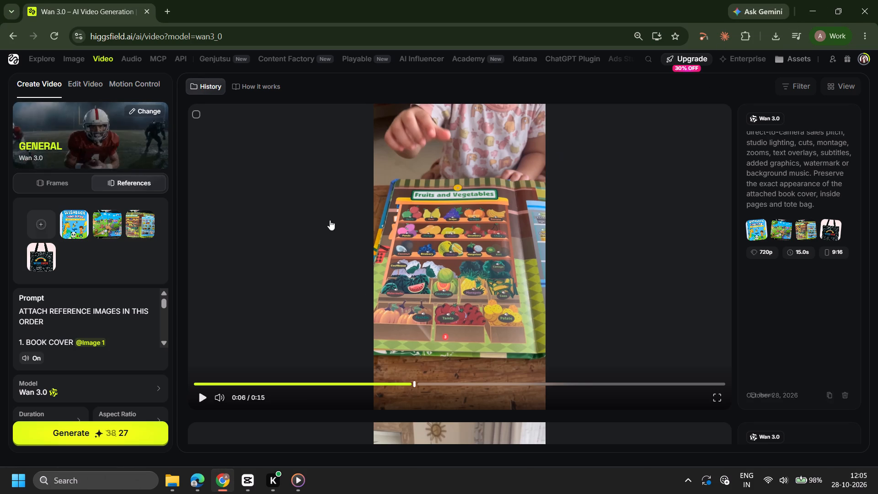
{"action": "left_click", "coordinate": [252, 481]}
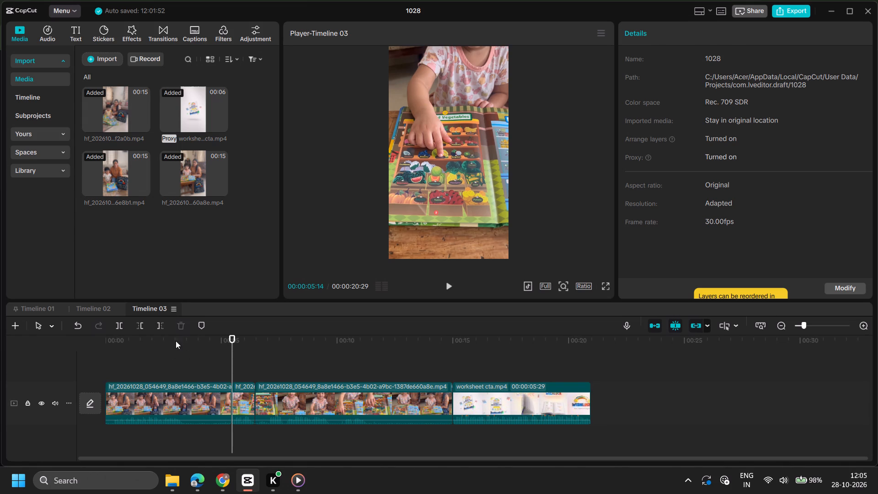
Bring the downloaded video_20251220_154932.mp4 from Edge into CapCut's Timeline 03, on a track above the mother-and-child footage starting at the first cut.
{"action": "left_click", "coordinate": [195, 486]}
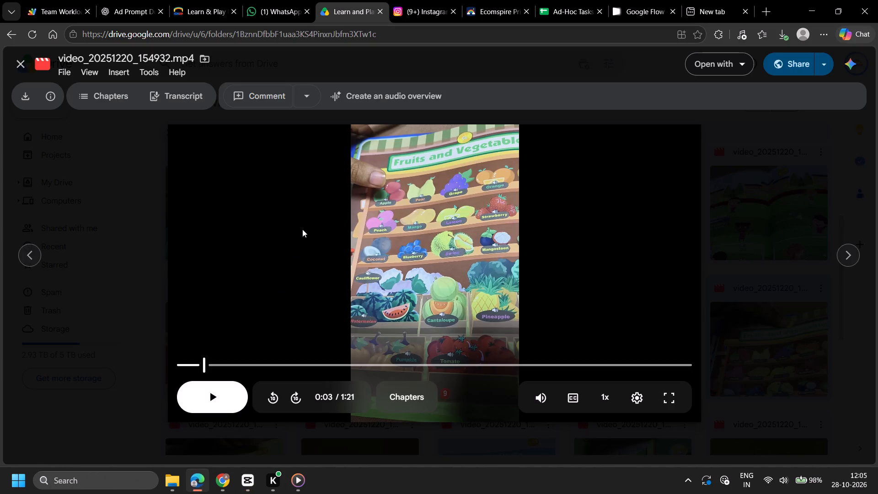
{"action": "left_click", "coordinate": [782, 38]}
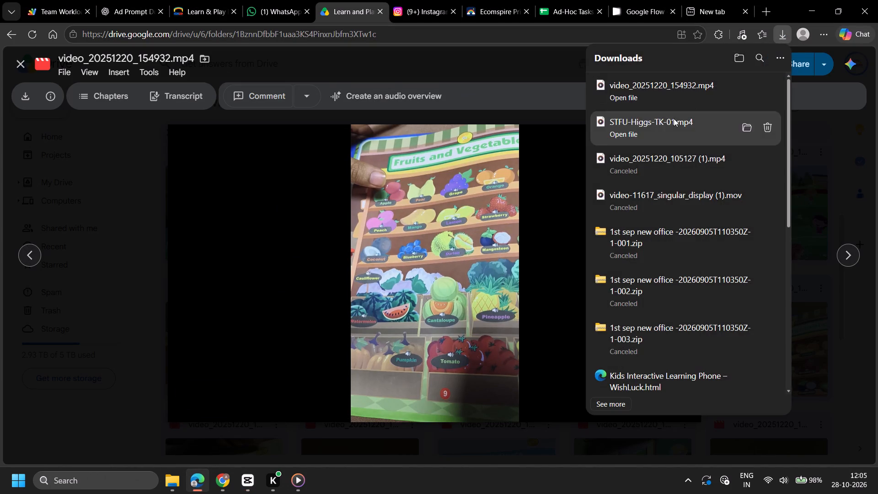
{"action": "left_click_drag", "start_coordinate": [685, 88], "coordinate": [248, 477]}
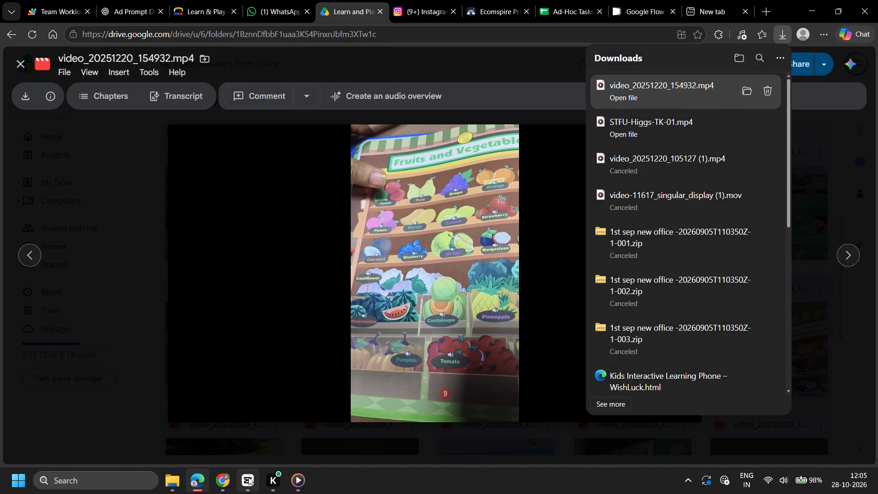
{"action": "left_click_drag", "start_coordinate": [248, 477], "coordinate": [258, 364]}
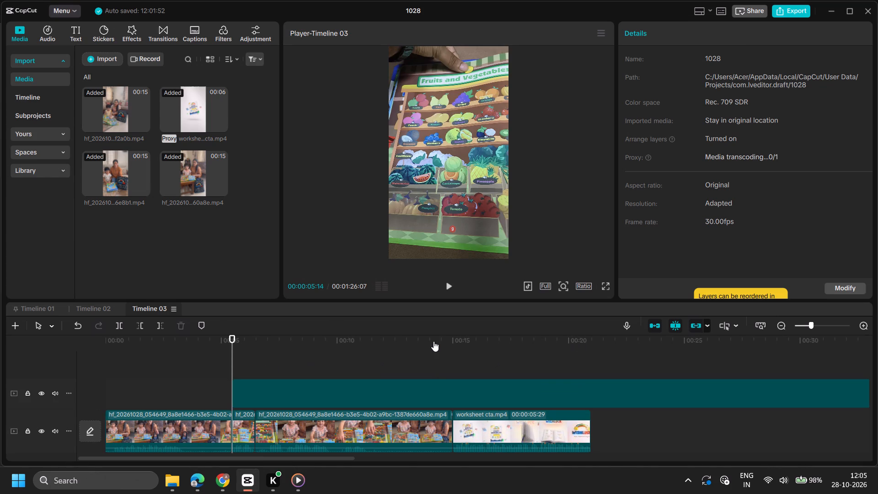
Find the moment where the hand points at the fruits and trim away the start of the book video up to 00:00:32:05.
{"action": "left_click", "coordinate": [373, 350]}
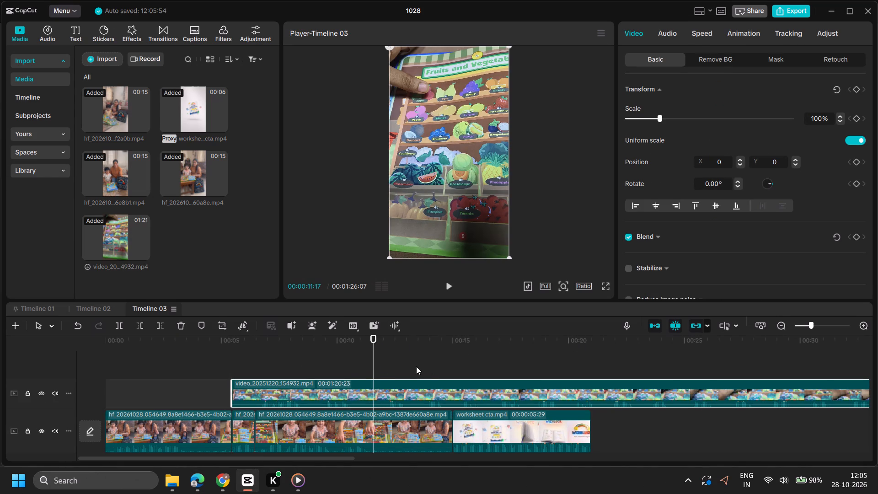
{"action": "left_click_drag", "start_coordinate": [373, 353], "coordinate": [603, 369]}
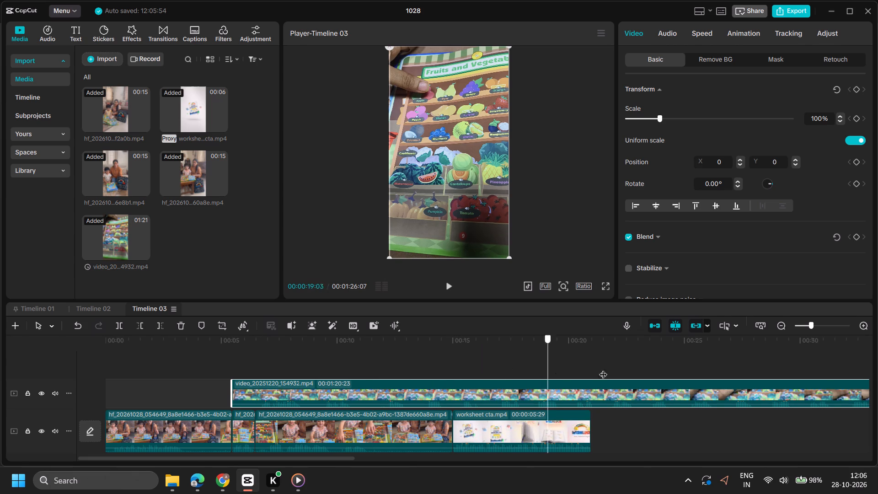
{"action": "left_click_drag", "start_coordinate": [603, 369], "coordinate": [489, 370]}
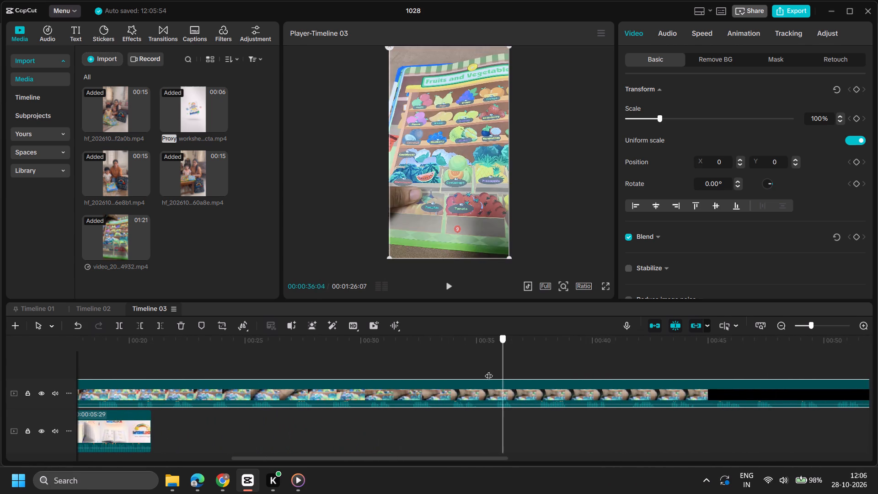
{"action": "left_click_drag", "start_coordinate": [489, 370], "coordinate": [477, 369]}
{"action": "left_click", "coordinate": [395, 351]}
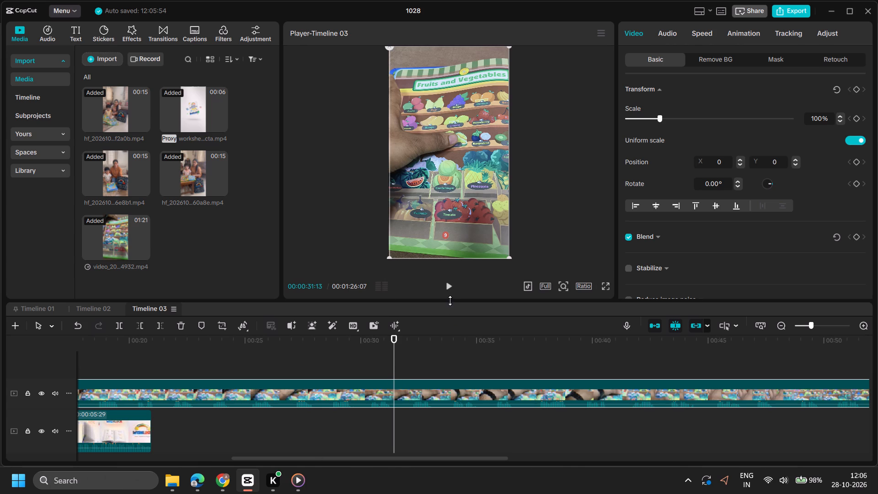
{"action": "left_click", "coordinate": [452, 289]}
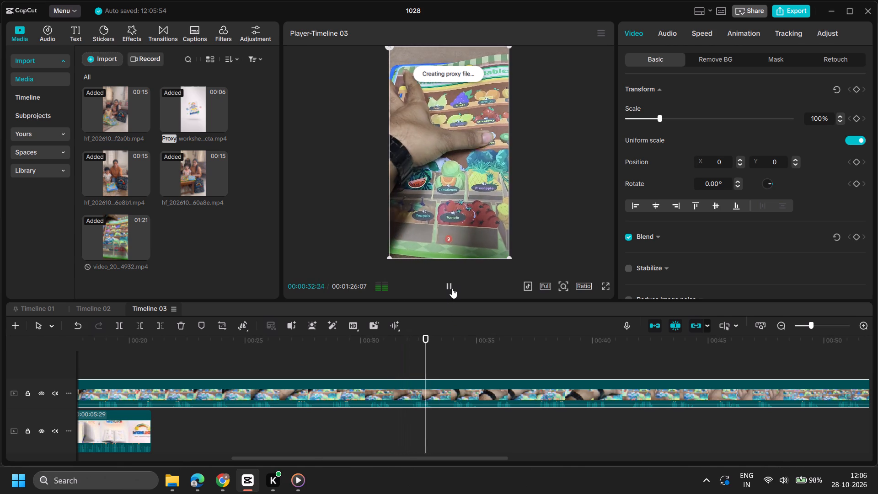
{"action": "left_click", "coordinate": [452, 288]}
{"action": "left_click", "coordinate": [406, 356]}
{"action": "left_click_drag", "start_coordinate": [407, 359], "coordinate": [411, 364]}
{"action": "left_click", "coordinate": [411, 392]}
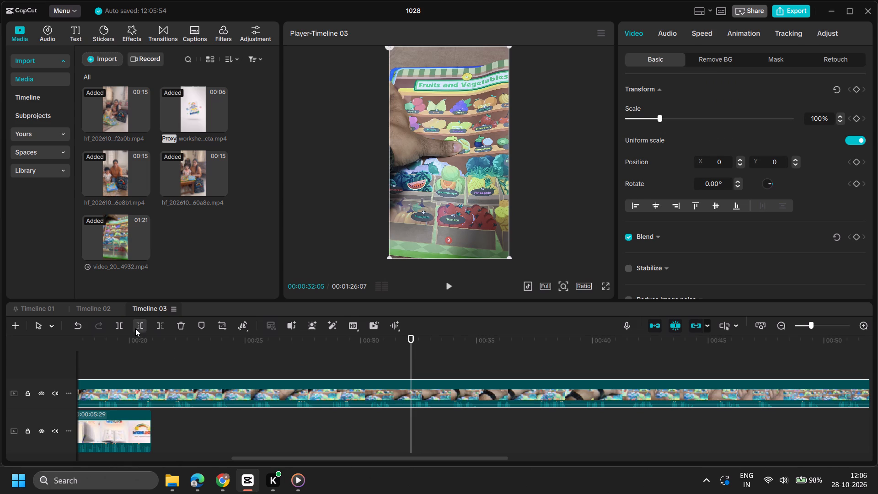
{"action": "left_click", "coordinate": [135, 328]}
Trim away everything after 00:00:33:07 from the book video.
{"action": "left_click_drag", "start_coordinate": [412, 360], "coordinate": [430, 382]}
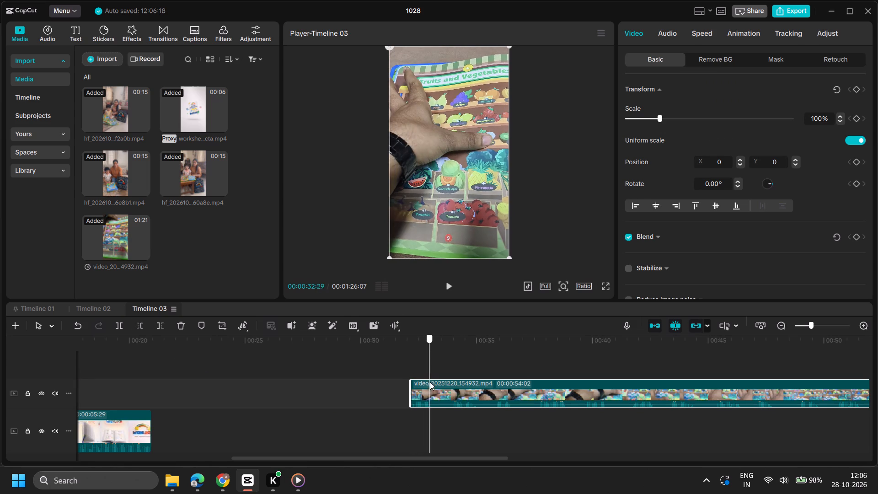
{"action": "left_click_drag", "start_coordinate": [430, 382], "coordinate": [436, 398]}
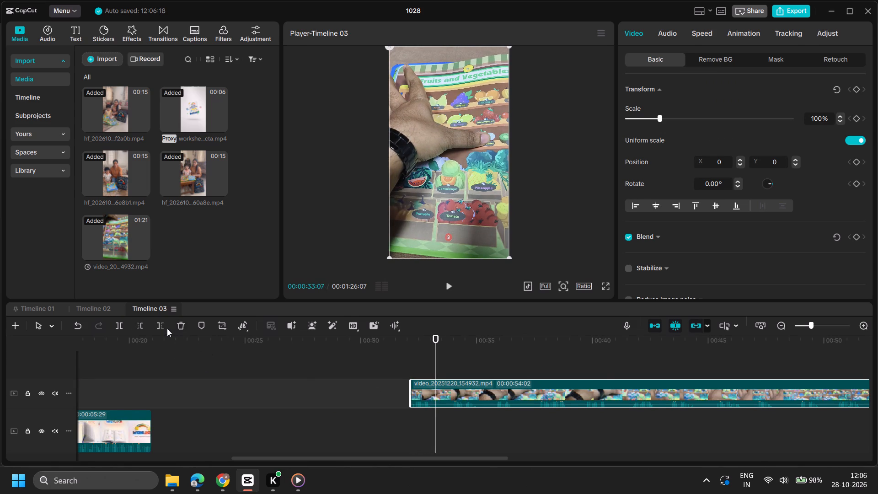
{"action": "left_click", "coordinate": [163, 327]}
Move the trimmed book clip back over the short middle segment so it starts at the first cut, 00:00:05:14.
{"action": "left_click_drag", "start_coordinate": [620, 394], "coordinate": [619, 394]}
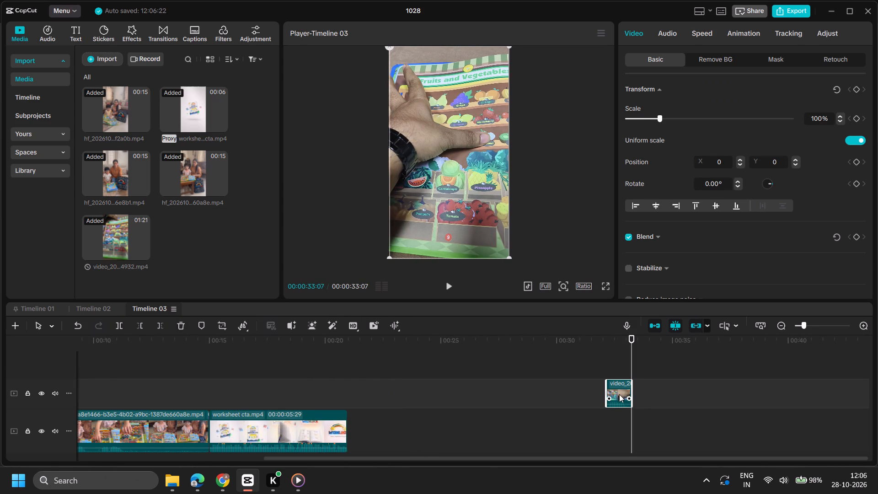
{"action": "left_click_drag", "start_coordinate": [619, 394], "coordinate": [30, 389]}
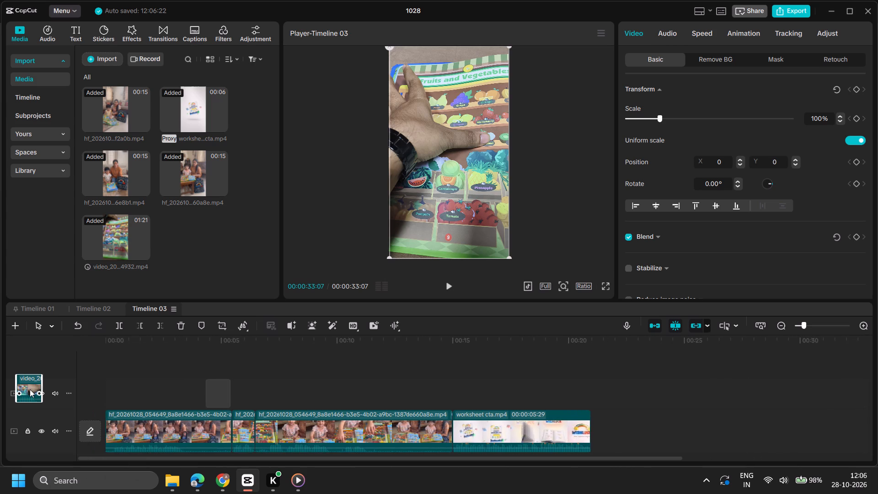
{"action": "left_click_drag", "start_coordinate": [30, 389], "coordinate": [246, 387]}
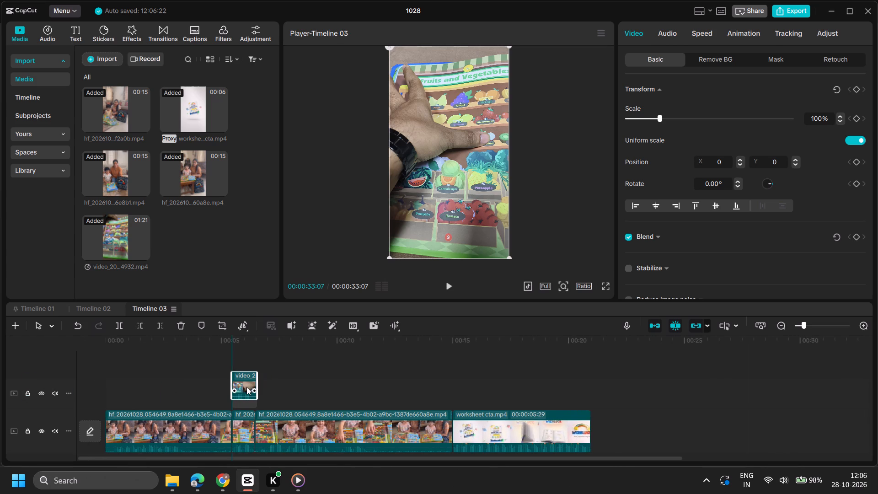
Extract the audio of the trimmed book clip above the short middle segment and delete the clip's picture, keeping only its sound.
{"action": "right_click", "coordinate": [246, 387]}
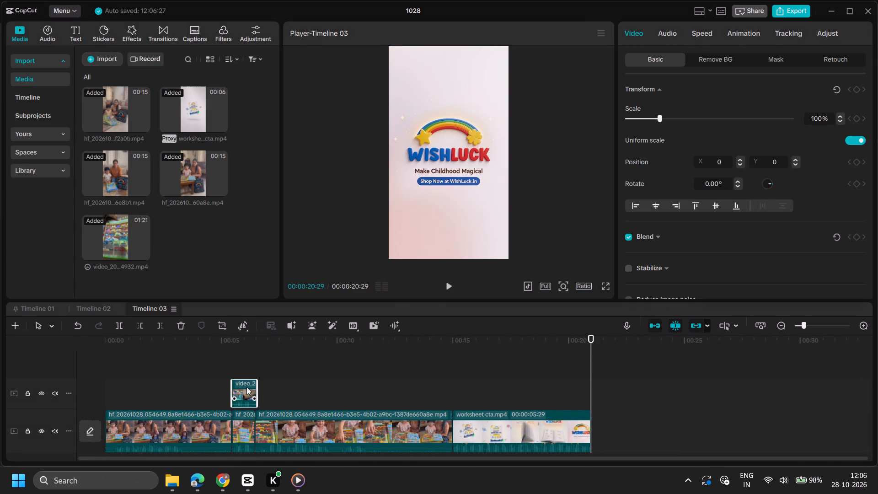
{"action": "left_click", "coordinate": [279, 194]}
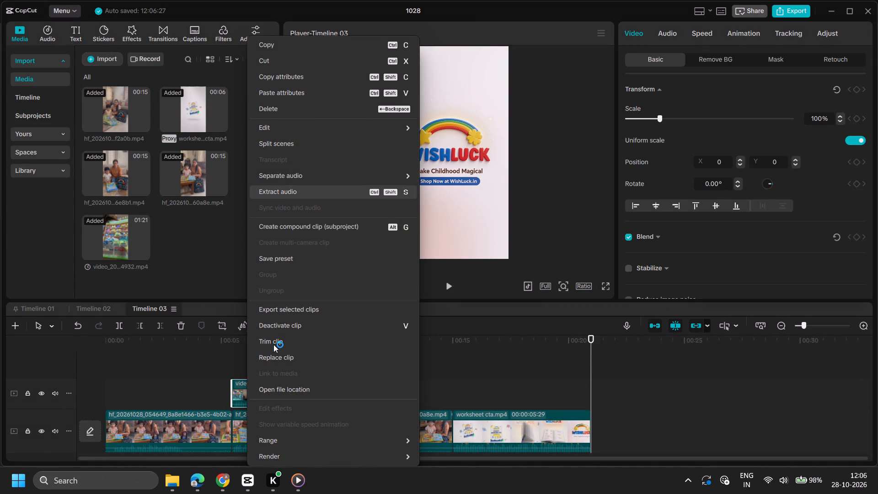
{"action": "scroll", "coordinate": [268, 378], "scroll_direction": "up", "scroll_amount": 4}
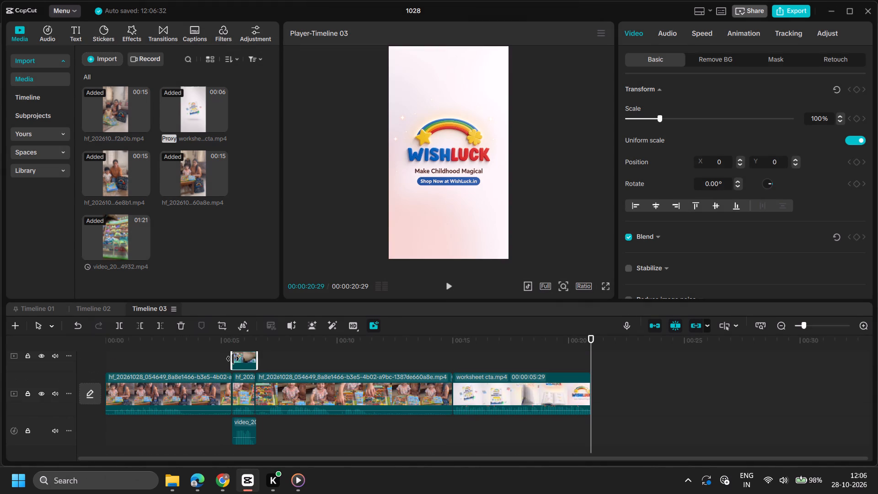
{"action": "left_click", "coordinate": [179, 322]}
{"action": "scroll", "coordinate": [214, 363], "scroll_direction": "up", "scroll_amount": 4}
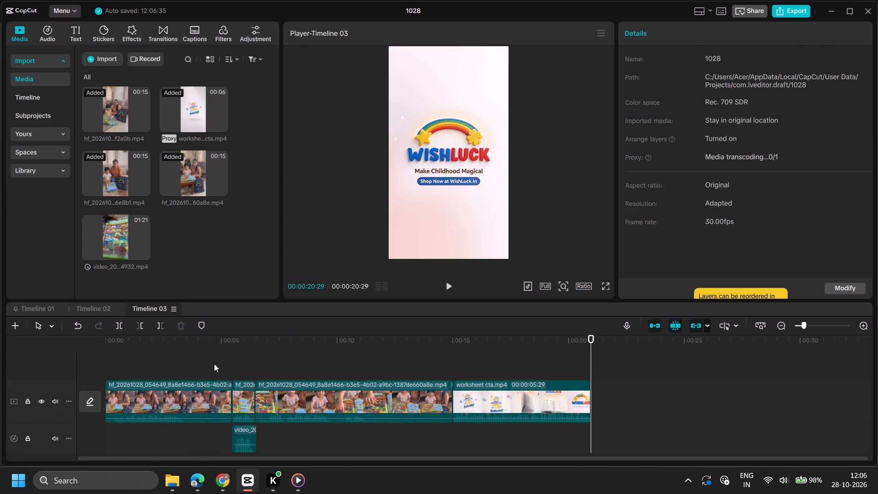
Turn the volume of the short middle segment of mother-and-child footage all the way down.
{"action": "left_click", "coordinate": [241, 395]}
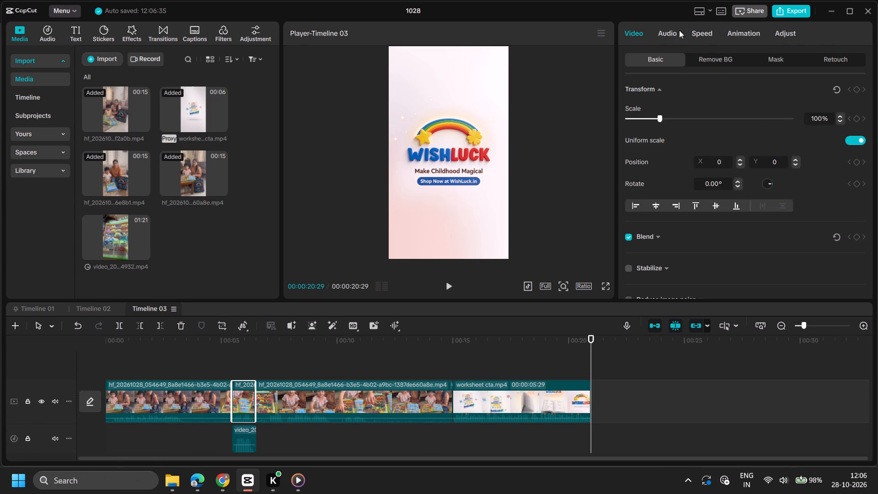
{"action": "left_click", "coordinate": [674, 36]}
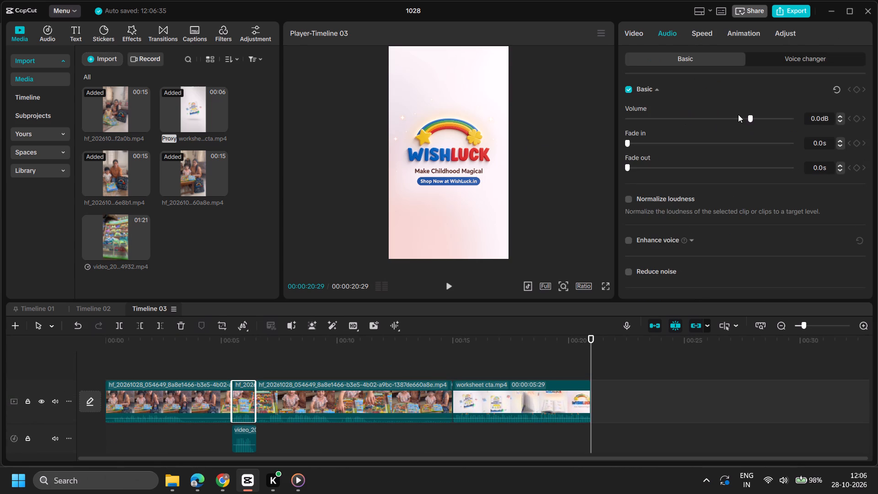
{"action": "left_click_drag", "start_coordinate": [750, 119], "coordinate": [522, 150]}
Play Timeline 03 from 00:00:04:24 to check the extracted book audio and examine the child pointing at the fruits around 00:00:10:02.
{"action": "left_click", "coordinate": [217, 365]}
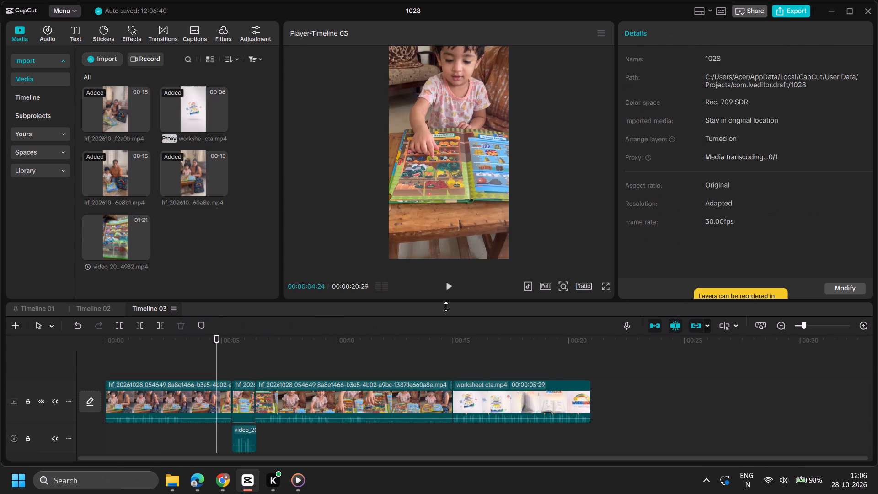
{"action": "left_click", "coordinate": [448, 282]}
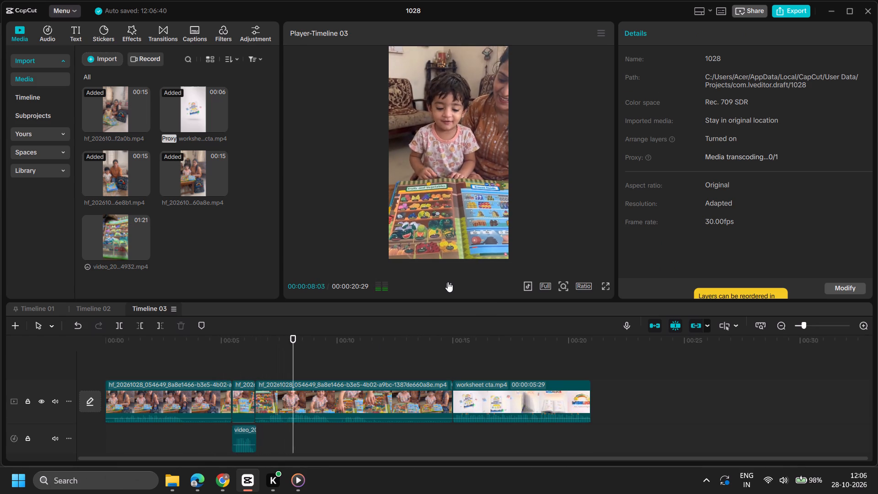
{"action": "left_click", "coordinate": [448, 282]}
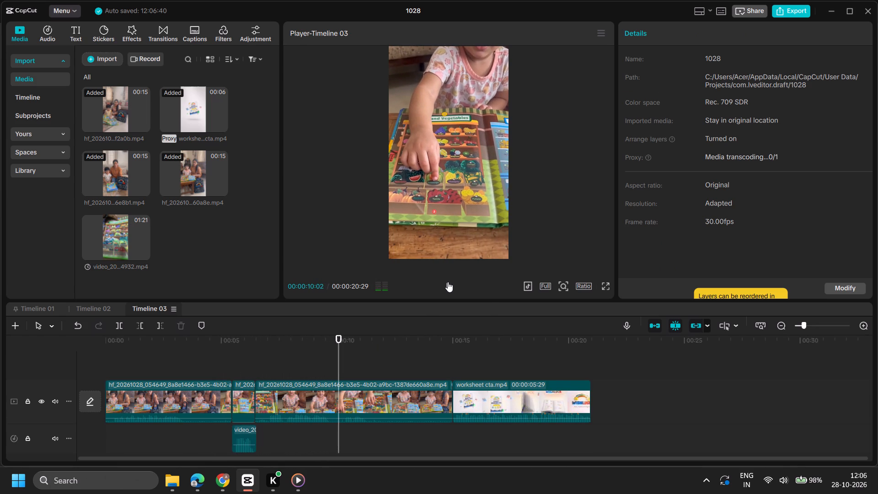
{"action": "left_click", "coordinate": [609, 291]}
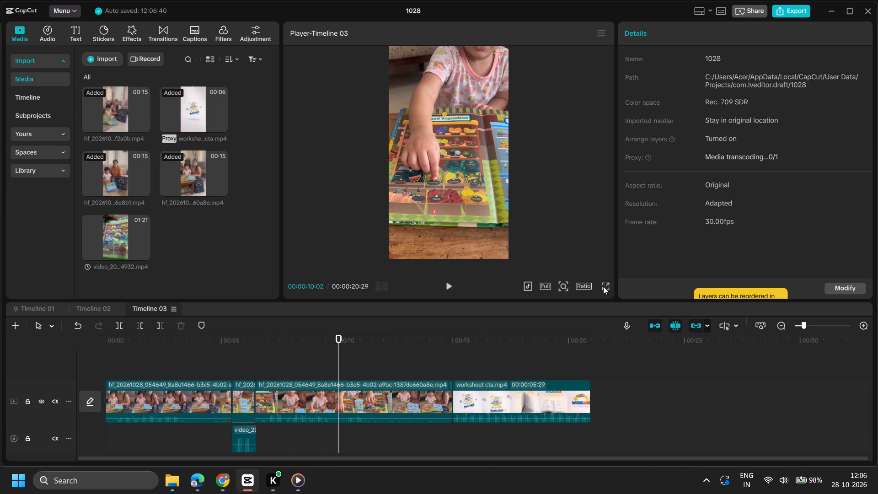
{"action": "left_click", "coordinate": [603, 286]}
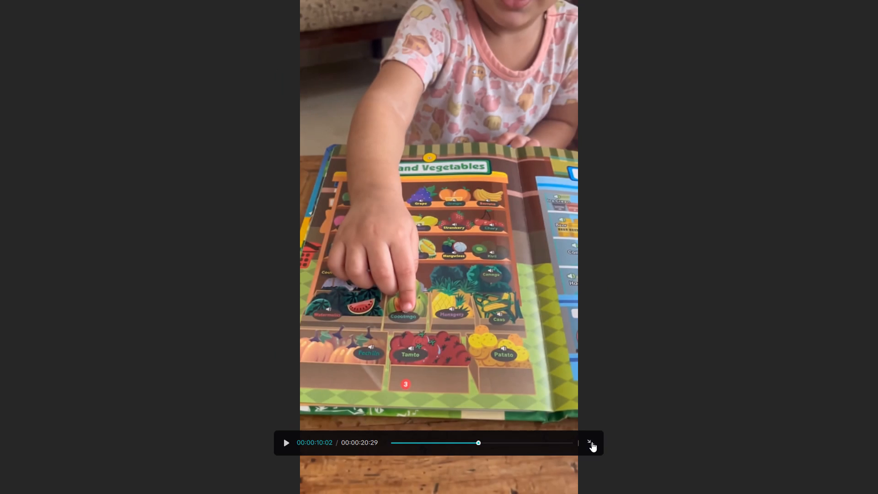
{"action": "left_click", "coordinate": [592, 442]}
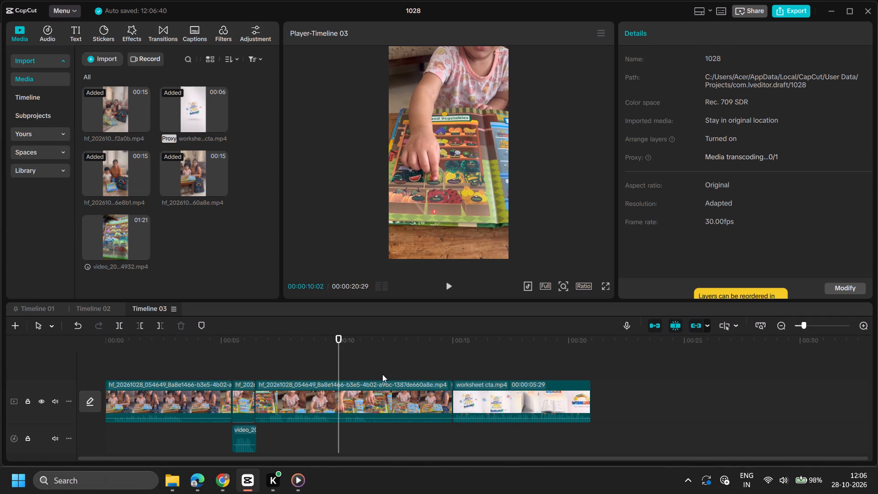
Add video_20251220_154932.mp4 to Timeline 03 again, on a track above the mother-and-child footage starting at the second cut.
{"action": "left_click", "coordinate": [134, 229]}
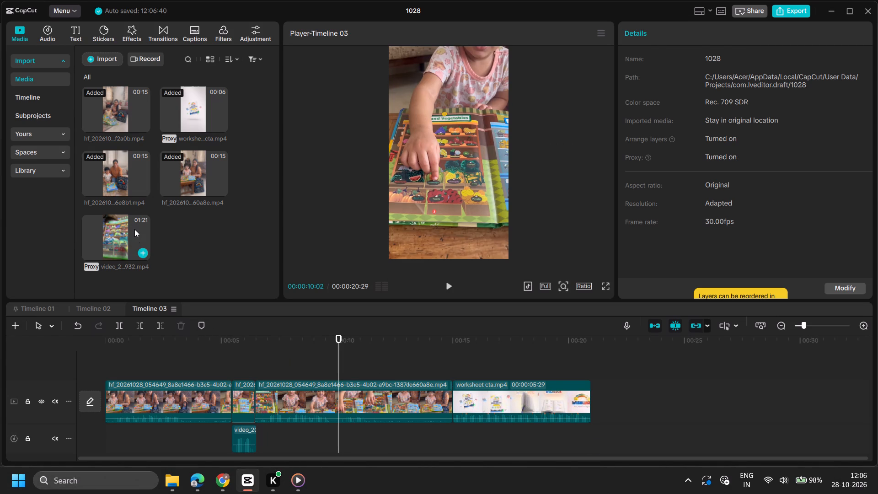
{"action": "left_click", "coordinate": [143, 253]}
{"action": "left_click_drag", "start_coordinate": [346, 389], "coordinate": [350, 365]}
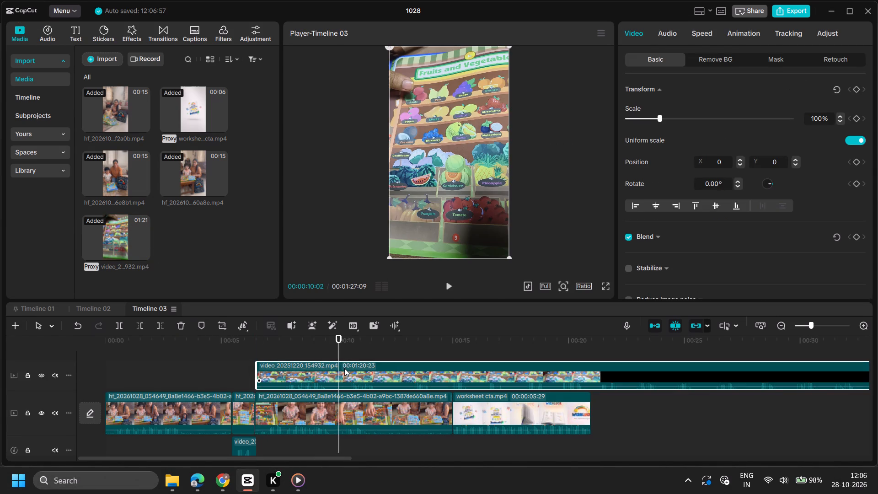
Find the later passage where the hand points at the cantaloupe and trim away everything after 00:00:45:17 from the book video.
{"action": "left_click_drag", "start_coordinate": [337, 349], "coordinate": [877, 407]}
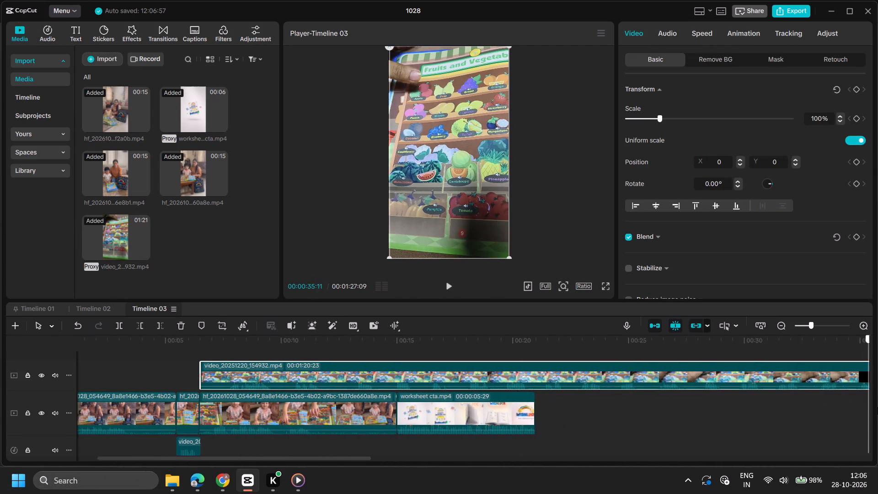
{"action": "left_click_drag", "start_coordinate": [877, 407], "coordinate": [405, 397]}
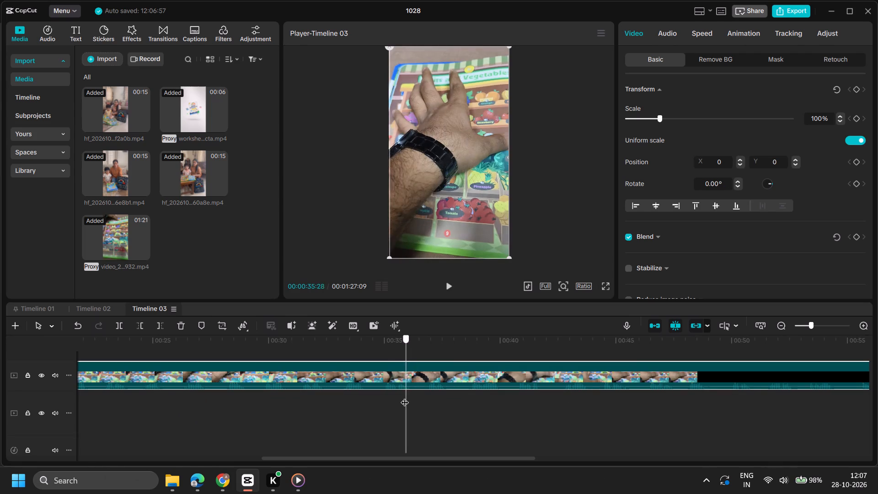
{"action": "left_click_drag", "start_coordinate": [405, 397], "coordinate": [394, 395]}
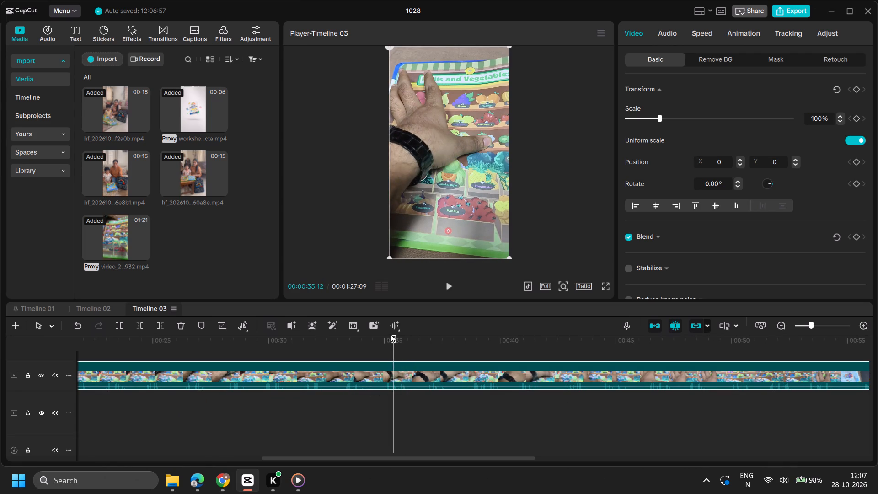
{"action": "left_click_drag", "start_coordinate": [393, 335], "coordinate": [747, 449]}
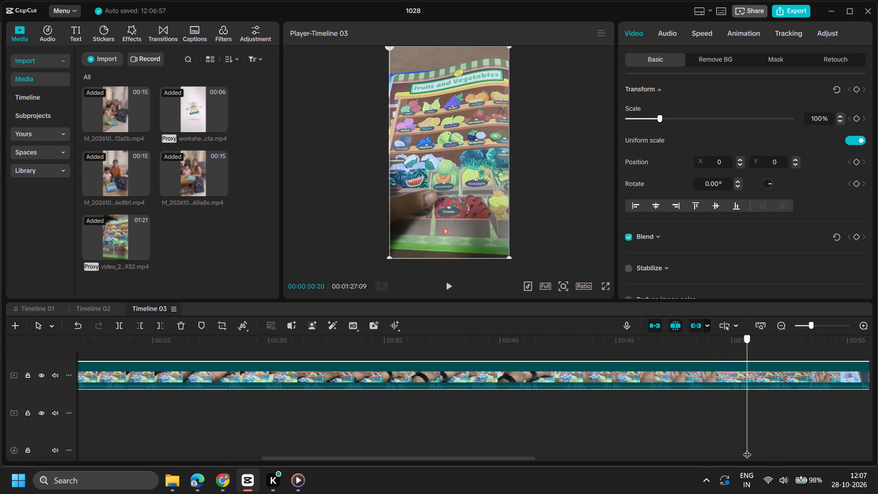
{"action": "left_click_drag", "start_coordinate": [747, 449], "coordinate": [572, 426]}
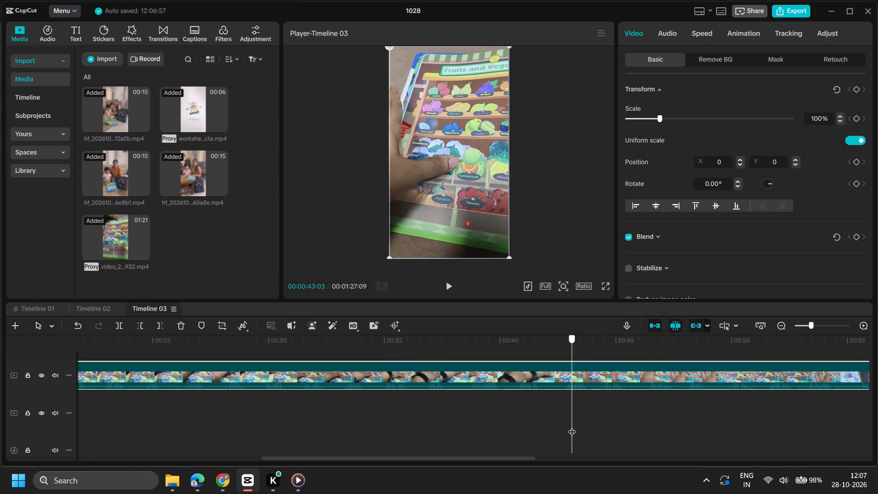
{"action": "left_click_drag", "start_coordinate": [572, 426], "coordinate": [559, 426]}
{"action": "left_click", "coordinate": [451, 285]}
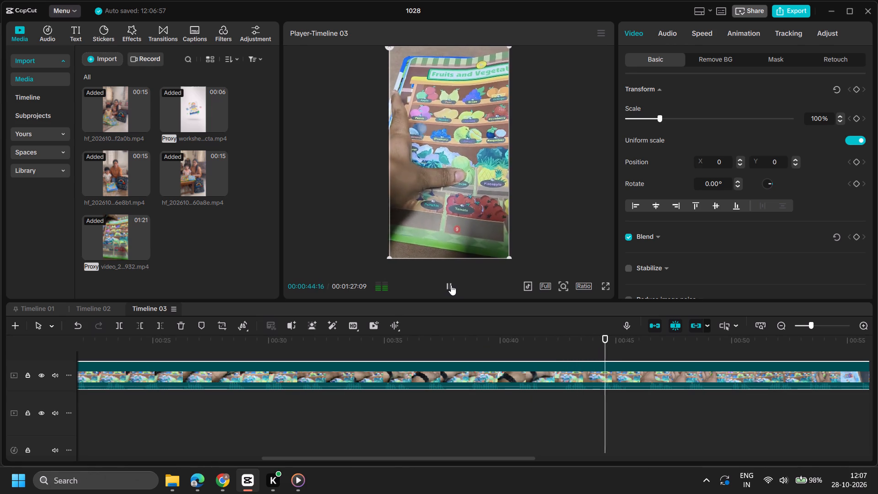
{"action": "left_click", "coordinate": [451, 285]}
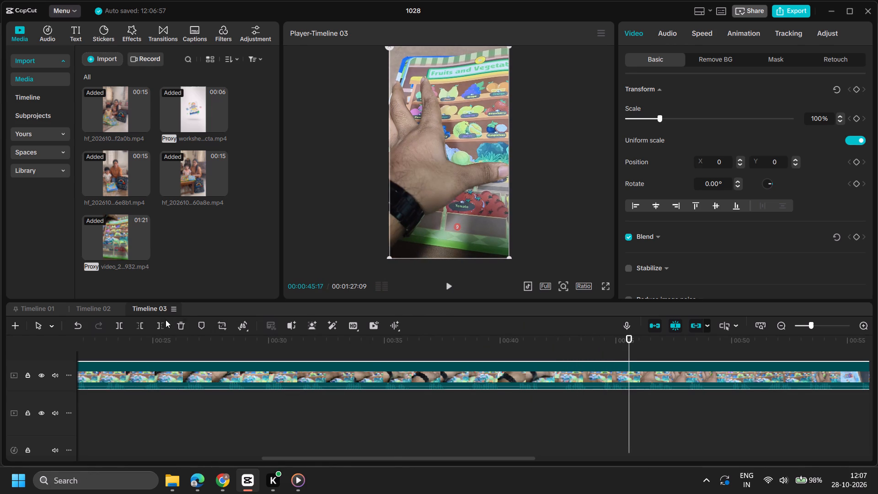
{"action": "left_click", "coordinate": [161, 323]}
Trim away the start of the book video up to 00:00:44:08.
{"action": "left_click", "coordinate": [596, 354]}
{"action": "left_click_drag", "start_coordinate": [596, 354], "coordinate": [600, 364]}
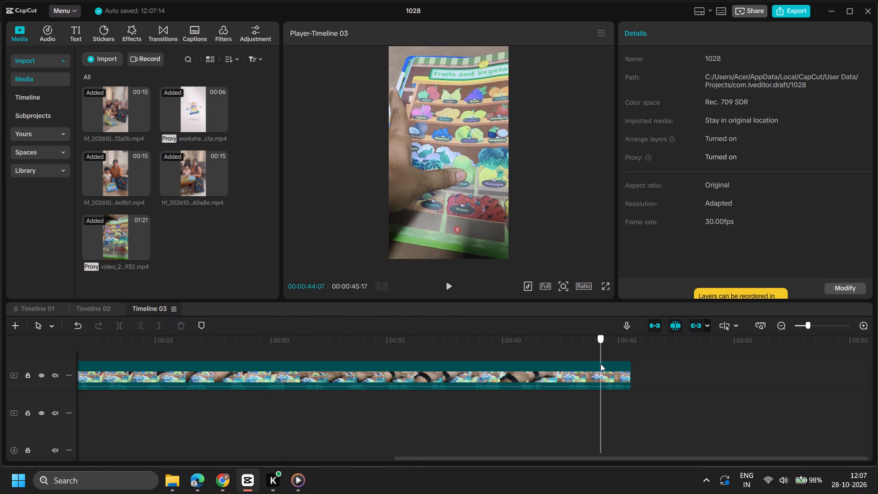
{"action": "left_click_drag", "start_coordinate": [600, 364], "coordinate": [601, 365]}
{"action": "left_click", "coordinate": [601, 370]}
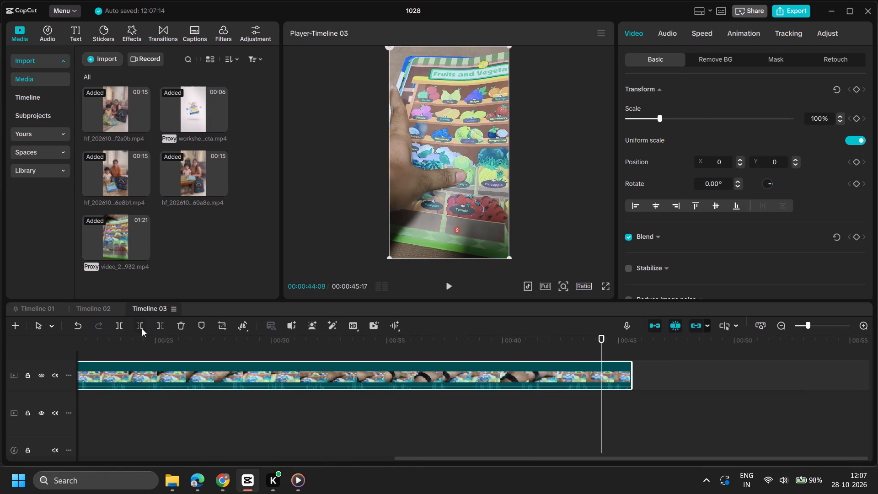
{"action": "left_click", "coordinate": [142, 328]}
Move the trimmed book clip back above the long segment after the second cut, starting at about 00:00:10:22.
{"action": "left_click_drag", "start_coordinate": [614, 370], "coordinate": [0, 343]}
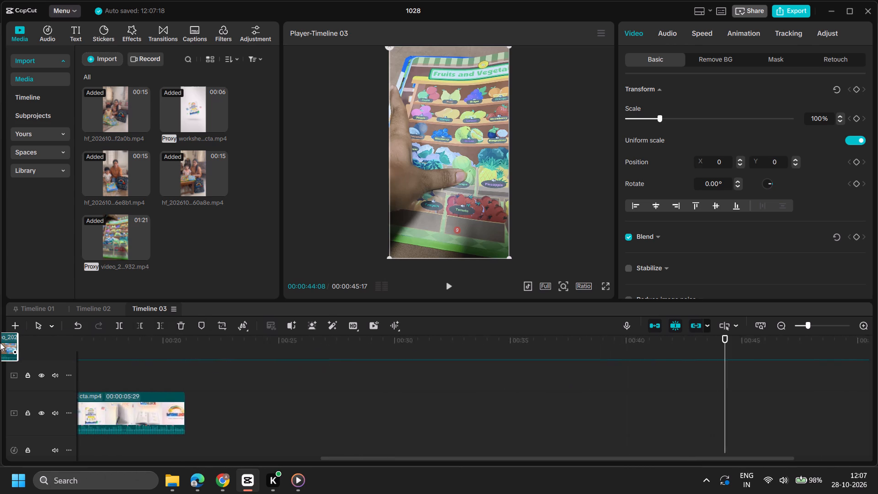
{"action": "left_click_drag", "start_coordinate": [0, 343], "coordinate": [368, 371]}
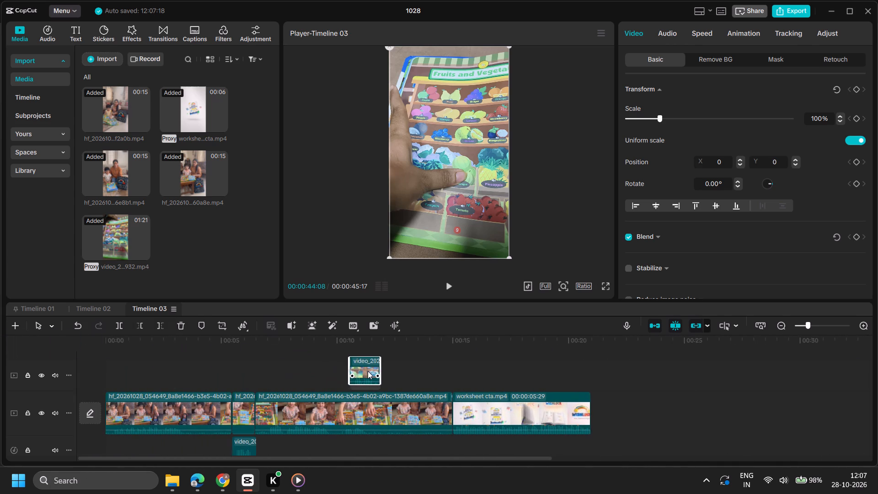
{"action": "left_click_drag", "start_coordinate": [368, 371], "coordinate": [367, 371]}
Split the long mother-and-child segment at 00:00:09:07, where the child points at the book.
{"action": "left_click", "coordinate": [332, 370]}
{"action": "left_click_drag", "start_coordinate": [332, 370], "coordinate": [335, 378]}
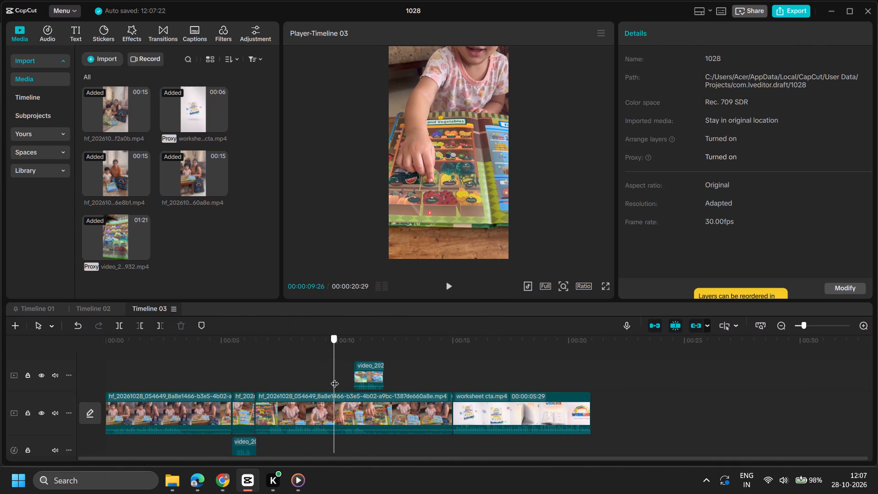
{"action": "left_click_drag", "start_coordinate": [335, 378], "coordinate": [314, 387]}
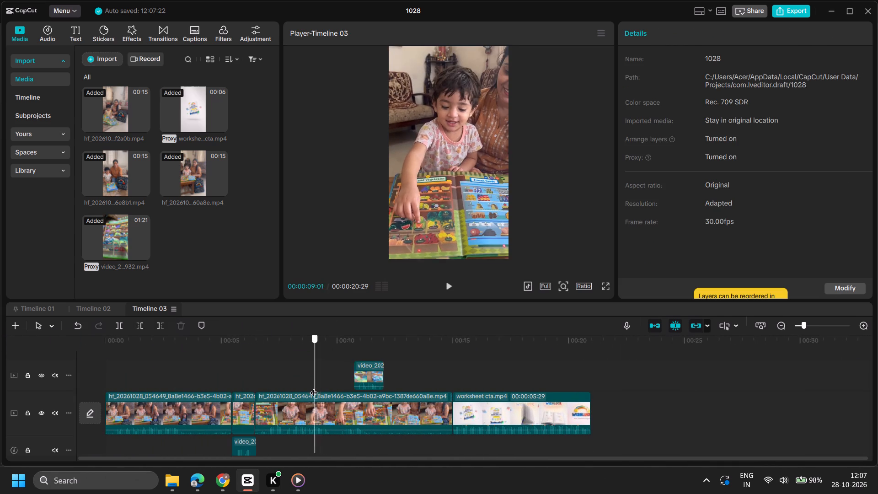
{"action": "left_click_drag", "start_coordinate": [314, 387], "coordinate": [315, 388]}
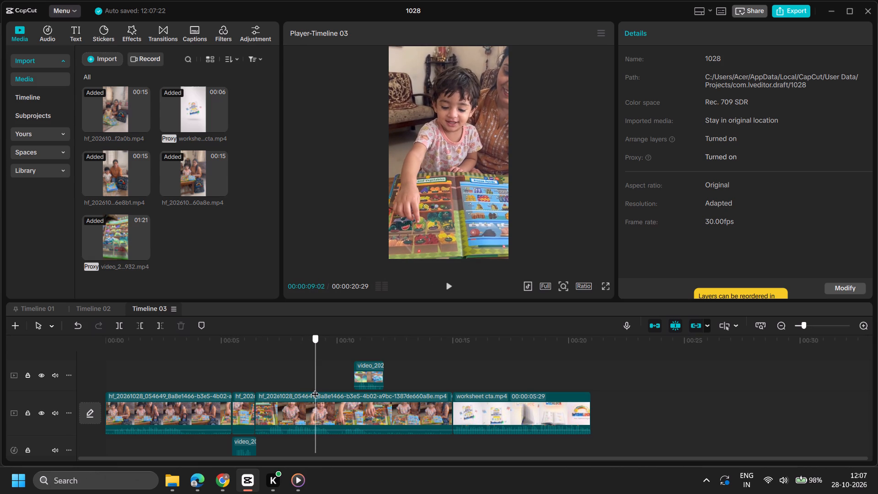
{"action": "left_click_drag", "start_coordinate": [315, 388], "coordinate": [316, 388]}
{"action": "left_click_drag", "start_coordinate": [316, 388], "coordinate": [320, 389]}
{"action": "left_click", "coordinate": [319, 405]}
{"action": "left_click", "coordinate": [118, 325]}
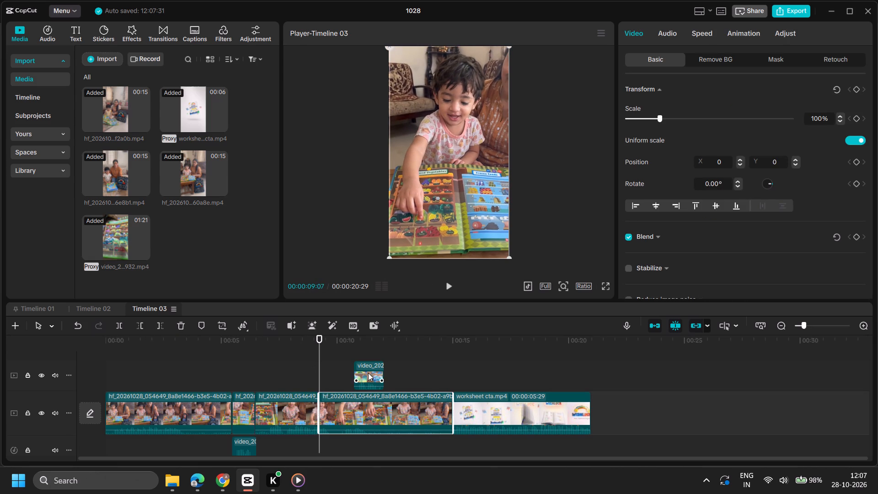
Move the trimmed book clip to start slightly before the 00:00:09:07 split, at about 00:00:09:01, and play it back to check the timing.
{"action": "left_click", "coordinate": [369, 373]}
{"action": "left_click_drag", "start_coordinate": [369, 373], "coordinate": [335, 378]}
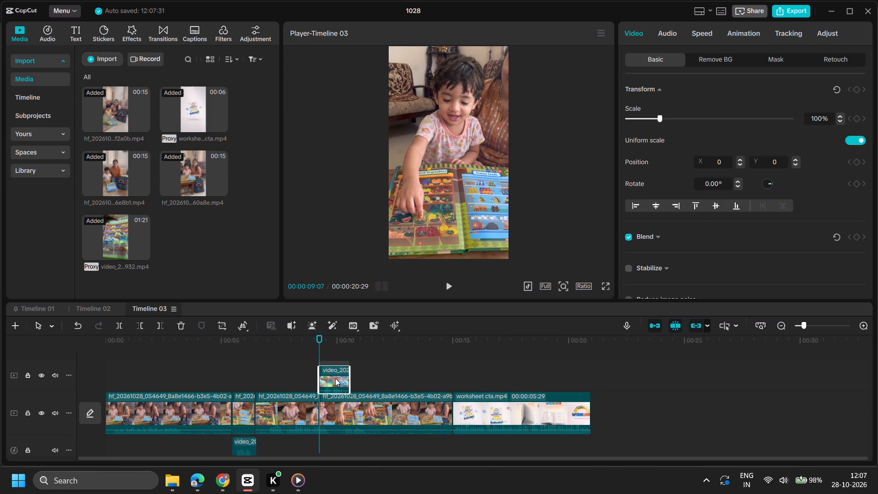
{"action": "left_click_drag", "start_coordinate": [335, 378], "coordinate": [330, 378]}
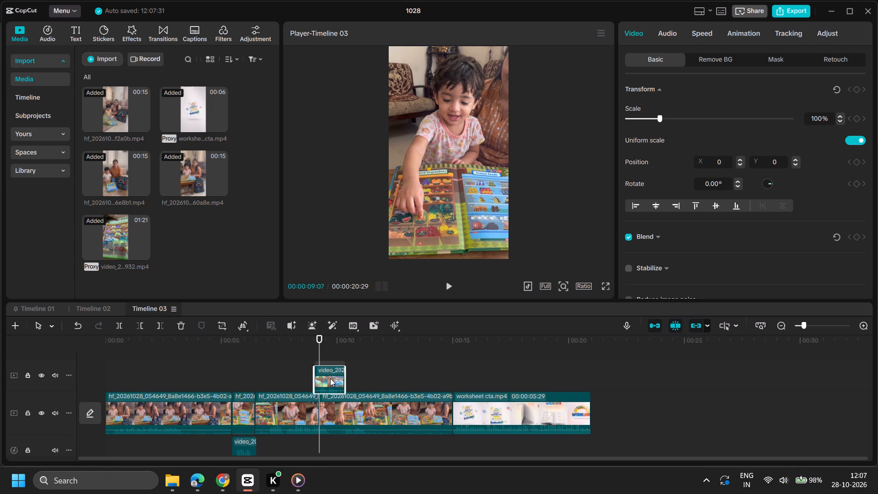
{"action": "left_click_drag", "start_coordinate": [330, 378], "coordinate": [331, 378]}
{"action": "left_click", "coordinate": [454, 284]}
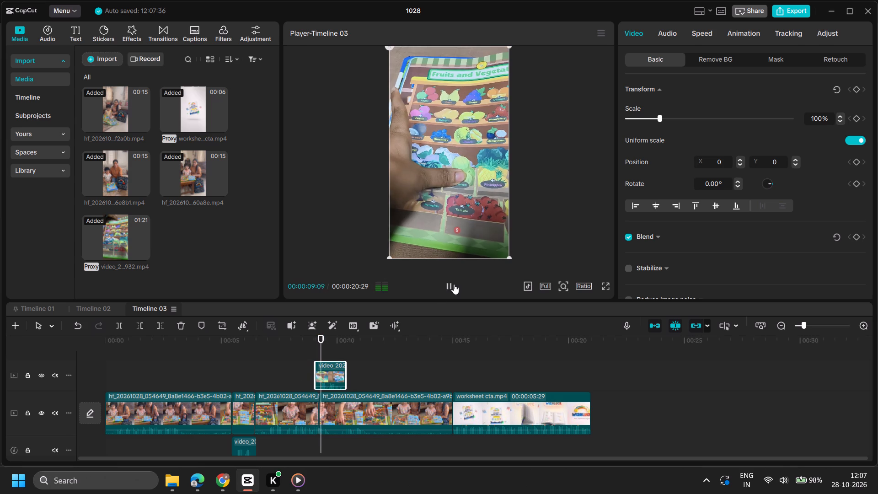
{"action": "left_click", "coordinate": [453, 285]}
{"action": "left_click", "coordinate": [444, 288]}
{"action": "left_click", "coordinate": [446, 287]}
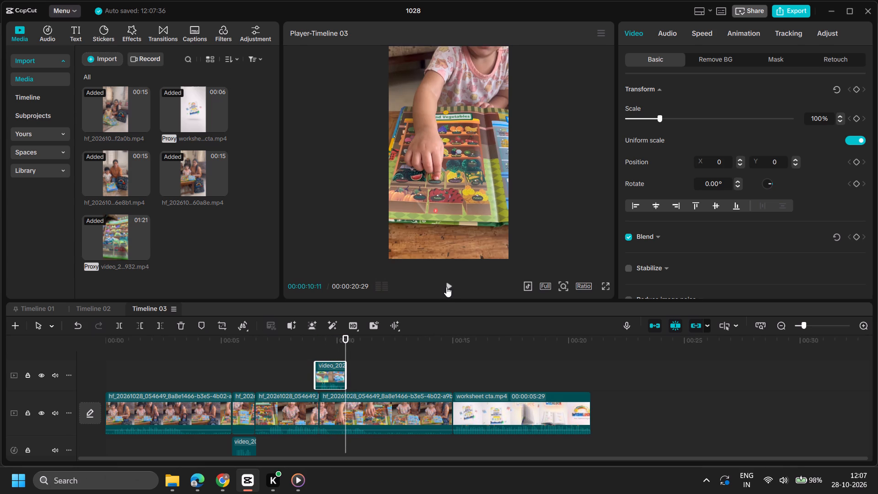
Extract the audio of the trimmed book clip near the 00:00:09:07 split.
{"action": "right_click", "coordinate": [331, 372]}
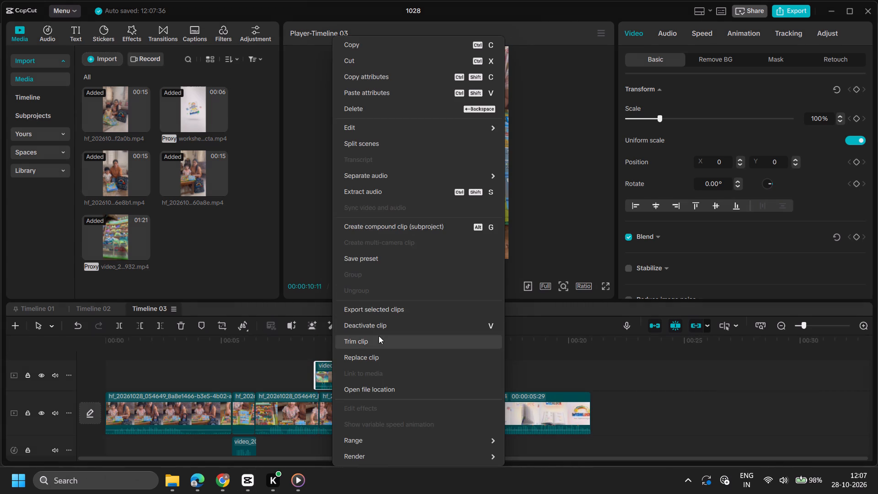
{"action": "left_click", "coordinate": [414, 196]}
{"action": "scroll", "coordinate": [323, 379], "scroll_direction": "up", "scroll_amount": 1}
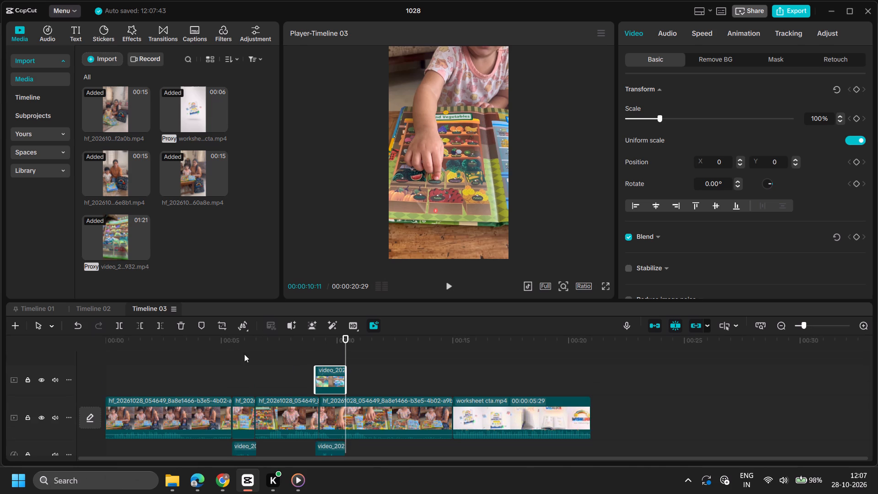
Delete the book clip's picture above the main track and play back from about 00:00:08:20 to check the extracted audio's timing.
{"action": "left_click", "coordinate": [177, 327]}
{"action": "left_click", "coordinate": [306, 358]}
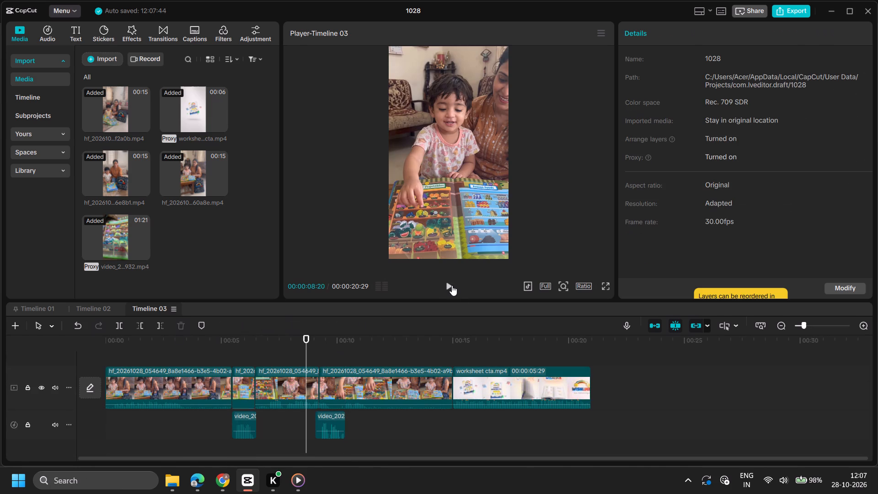
{"action": "left_click", "coordinate": [450, 285]}
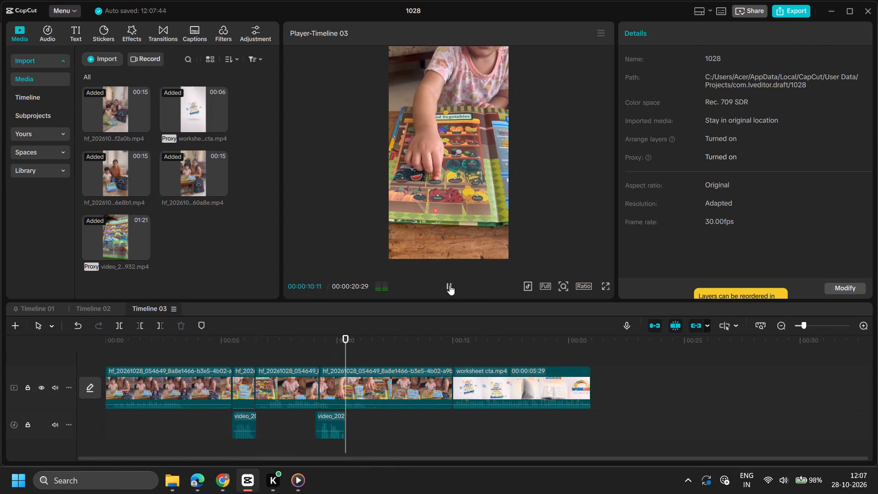
{"action": "left_click", "coordinate": [450, 285]}
Move the second extracted book audio to start at about 00:00:10:05, where the child points at the book.
{"action": "left_click", "coordinate": [326, 420]}
{"action": "left_click_drag", "start_coordinate": [327, 420], "coordinate": [344, 424]}
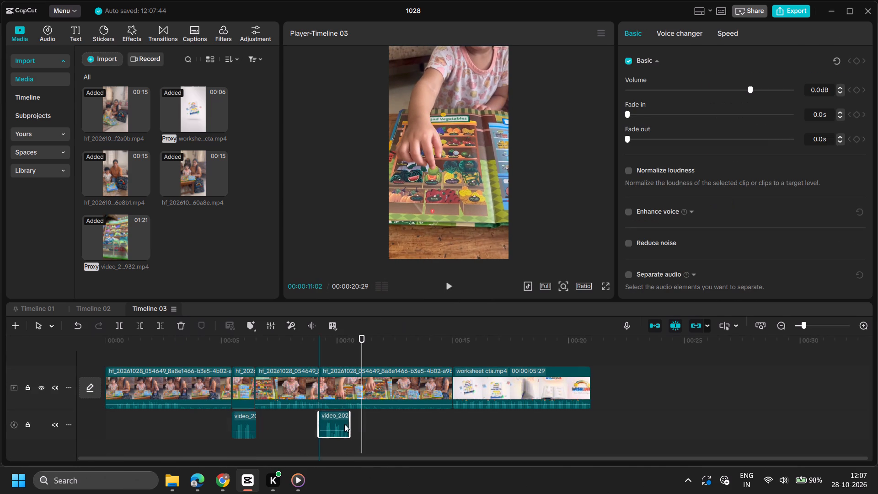
{"action": "left_click_drag", "start_coordinate": [344, 424], "coordinate": [352, 425]}
Isolate the mother-and-child footage above the second book audio by splitting it at 00:00:11:14 and 00:00:10:05.
{"action": "left_click", "coordinate": [356, 397]}
{"action": "left_click", "coordinate": [374, 351]}
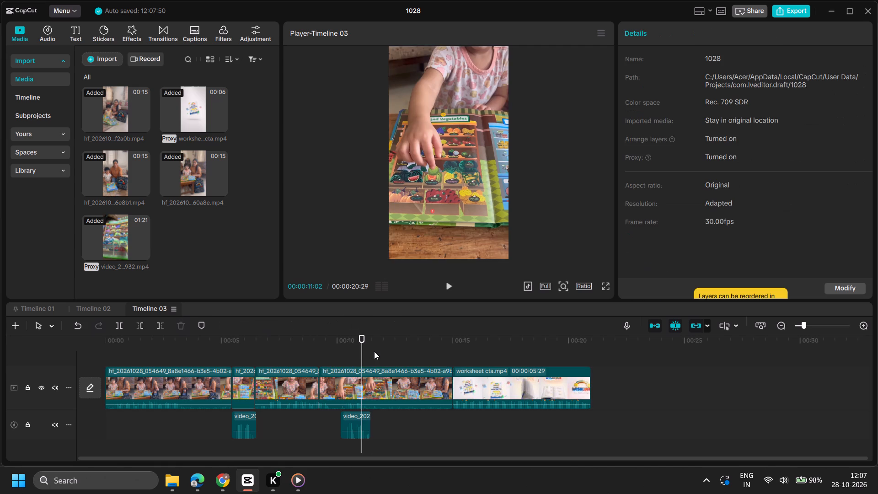
{"action": "left_click_drag", "start_coordinate": [374, 351], "coordinate": [375, 355]}
{"action": "left_click_drag", "start_coordinate": [377, 356], "coordinate": [373, 356]}
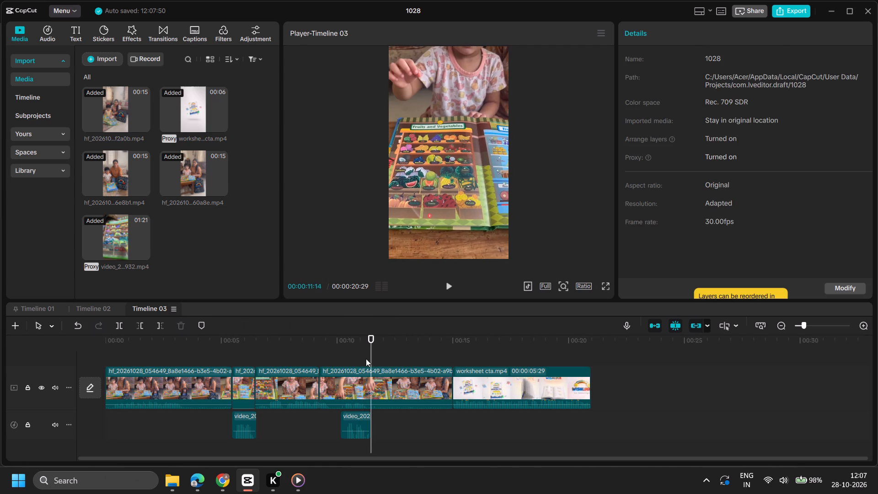
{"action": "left_click", "coordinate": [353, 376]}
{"action": "left_click", "coordinate": [121, 325]}
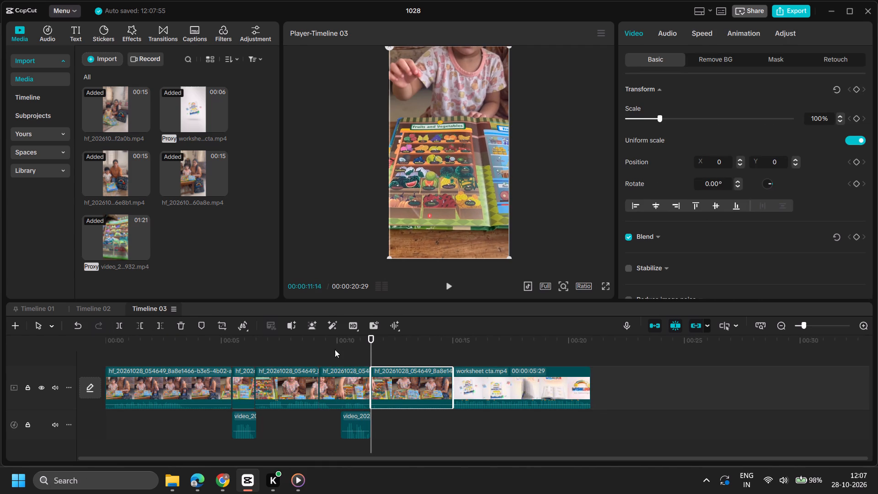
{"action": "left_click", "coordinate": [335, 349]}
{"action": "left_click_drag", "start_coordinate": [336, 351], "coordinate": [340, 356]}
{"action": "left_click", "coordinate": [337, 379]}
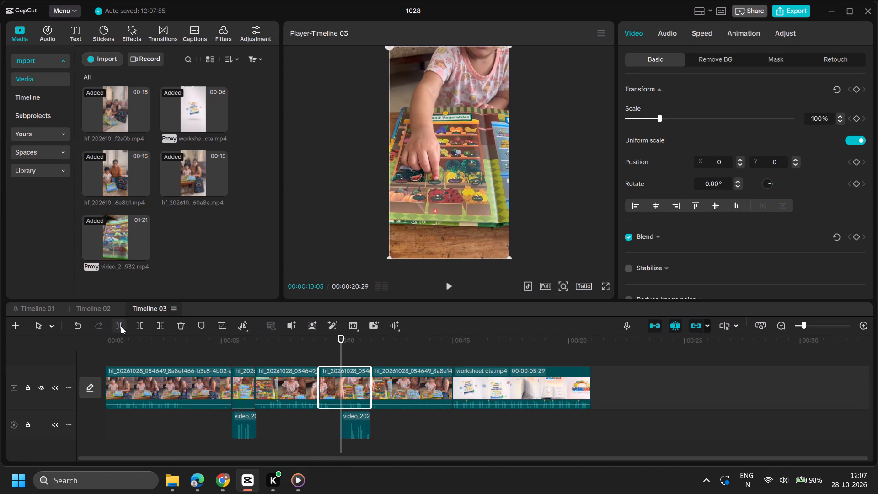
{"action": "left_click", "coordinate": [121, 326]}
Mute the isolated segment above the second book audio by lowering its volume to -∞ dB, and play back the result.
{"action": "left_click", "coordinate": [665, 37]}
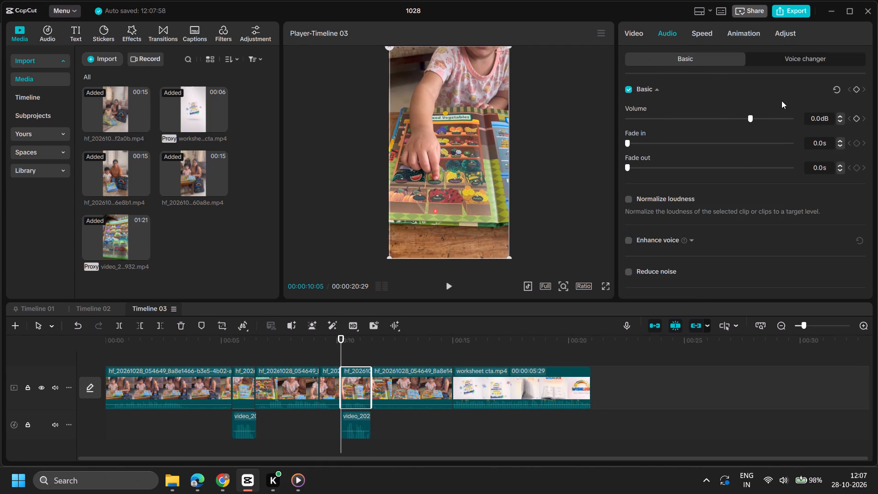
{"action": "left_click_drag", "start_coordinate": [749, 118], "coordinate": [486, 169]}
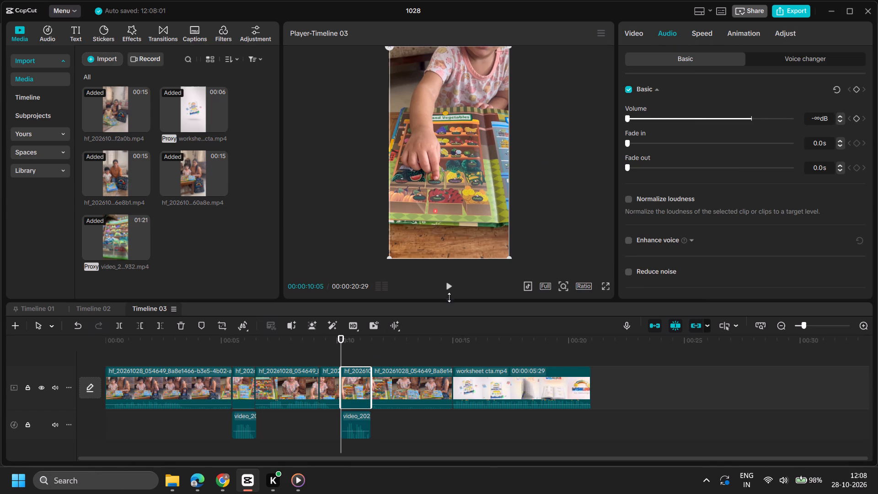
{"action": "left_click", "coordinate": [450, 287]}
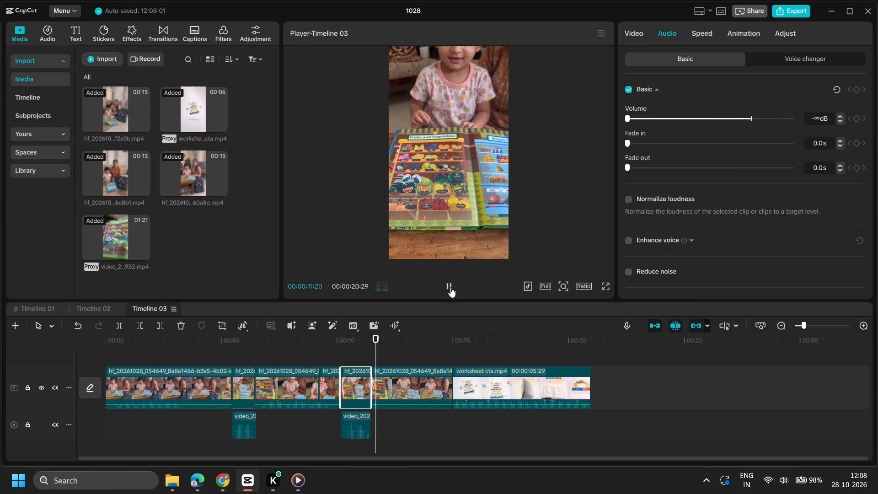
{"action": "triple_click", "coordinate": [450, 287]}
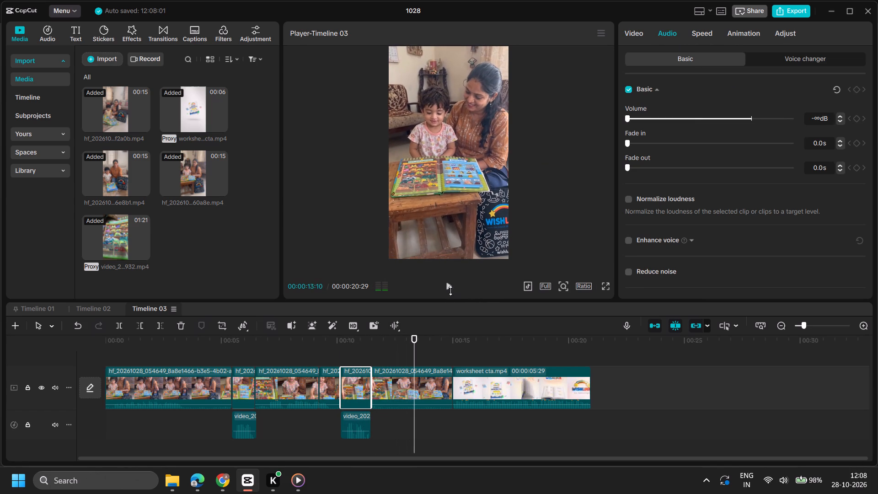
Trim off the end of the last mother-and-child segment from 00:00:13:10 up to the worksheet cta clip.
{"action": "left_click", "coordinate": [415, 389]}
{"action": "left_click", "coordinate": [159, 328]}
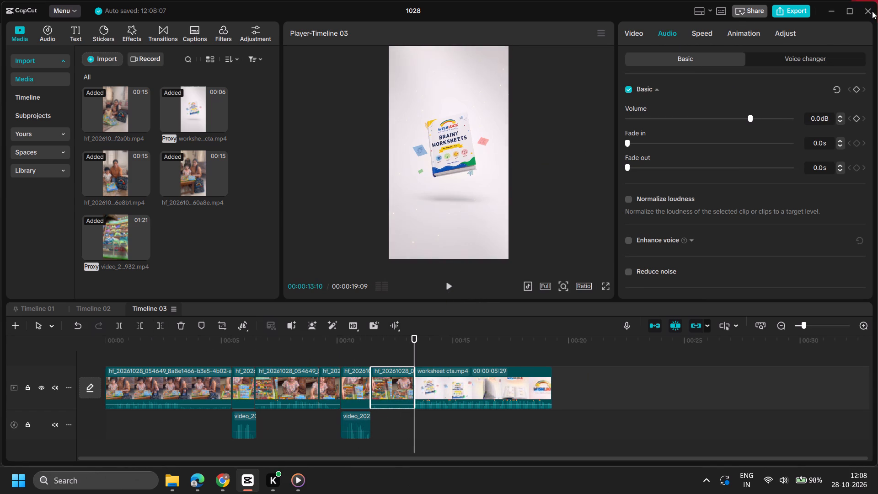
Export Timeline 03 under the name L&P-totebag-higgs-SS-3, using the copied name prefix, and close the sharing window.
{"action": "left_click", "coordinate": [793, 15]}
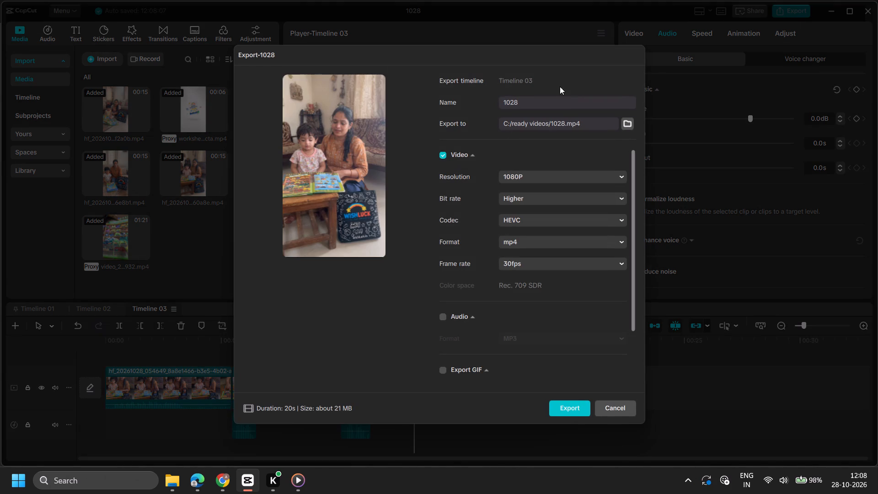
{"action": "double_click", "coordinate": [533, 102]}
{"action": "key", "text": "super+v"}
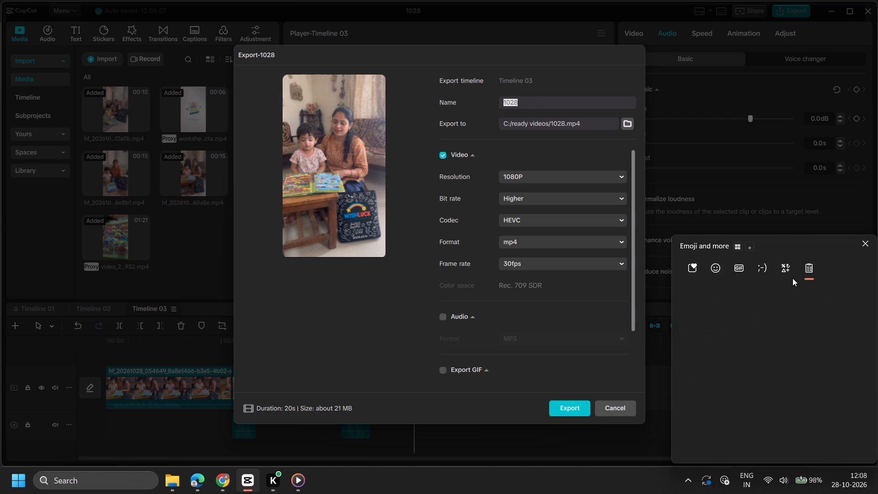
{"action": "left_click", "coordinate": [745, 382]}
{"action": "key", "text": "ctrl+v"}
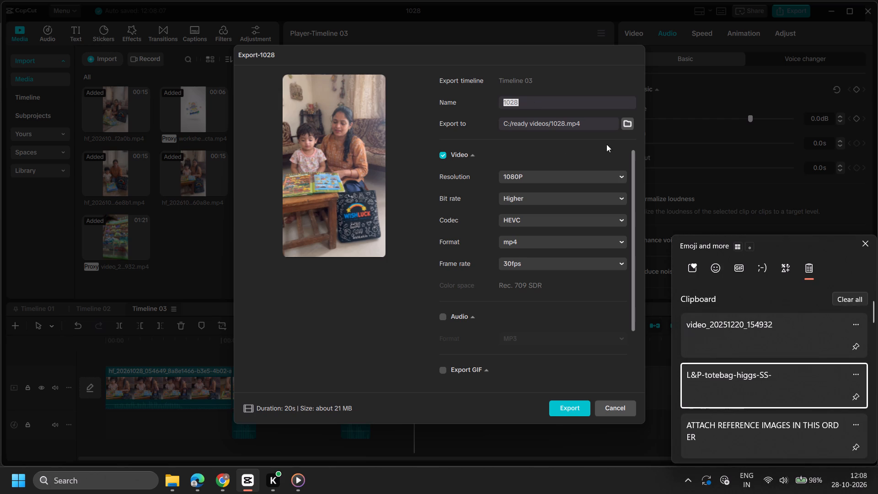
{"action": "key", "text": "3"}
{"action": "key", "text": "Return"}
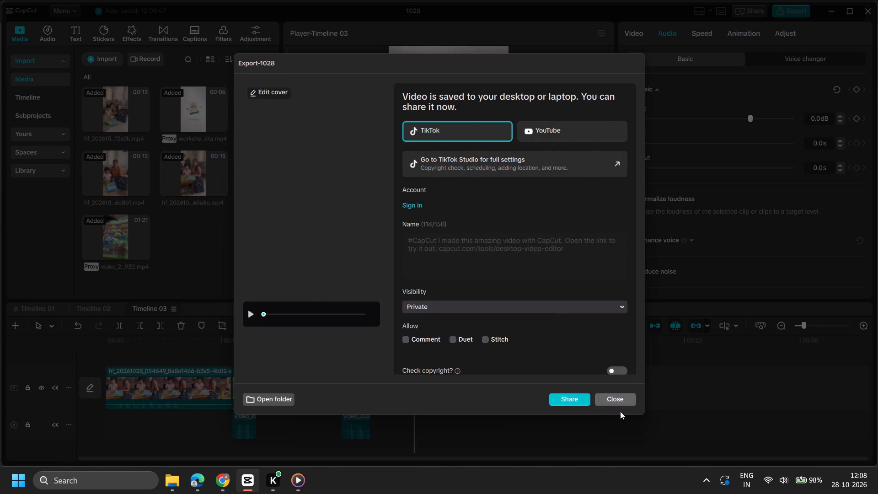
{"action": "left_click", "coordinate": [606, 398]}
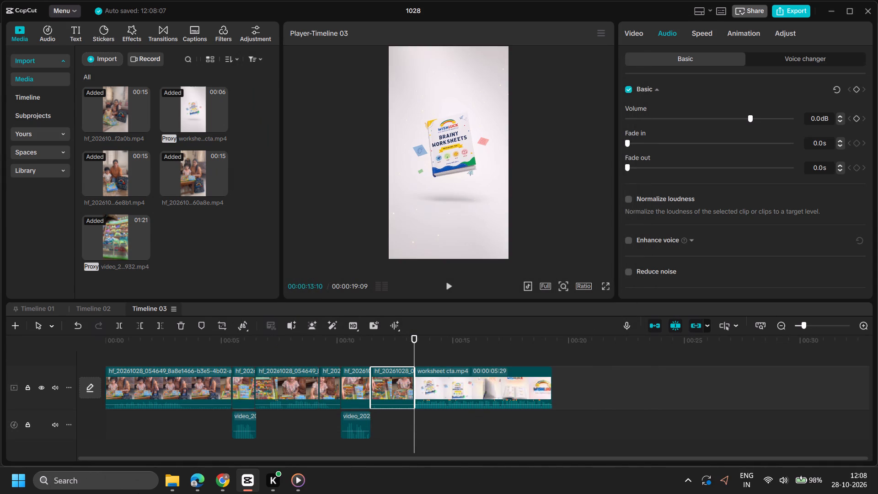
In Edge, leave the Fruits and Vegetables video preview and look through the clips in the Learn and Play Sounds Drive folder.
{"action": "left_click", "coordinate": [197, 483]}
{"action": "scroll", "coordinate": [368, 312], "scroll_direction": "up", "scroll_amount": 2}
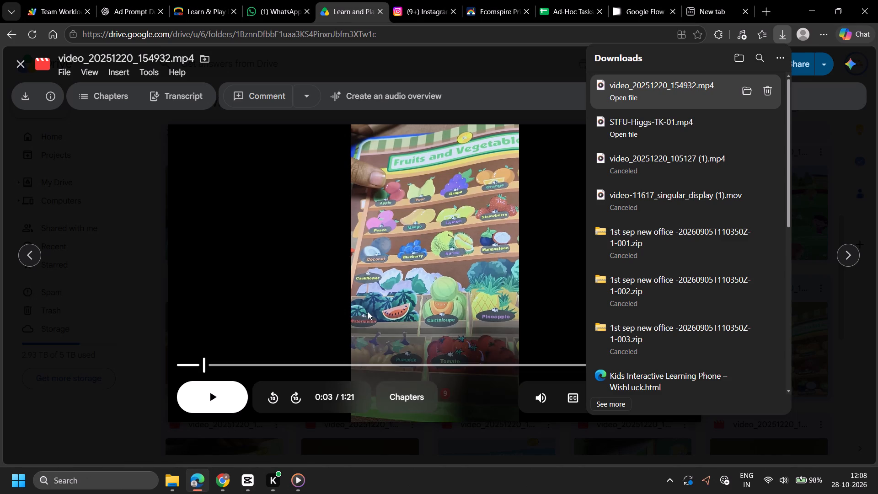
{"action": "scroll", "coordinate": [368, 311], "scroll_direction": "up", "scroll_amount": 1}
{"action": "left_click", "coordinate": [127, 327]}
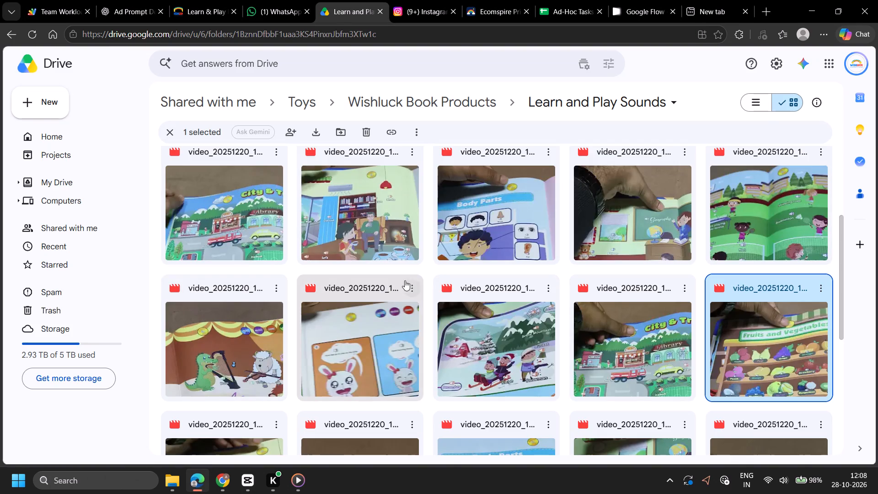
{"action": "left_click", "coordinate": [426, 275]}
{"action": "scroll", "coordinate": [426, 275], "scroll_direction": "down", "scroll_amount": 11}
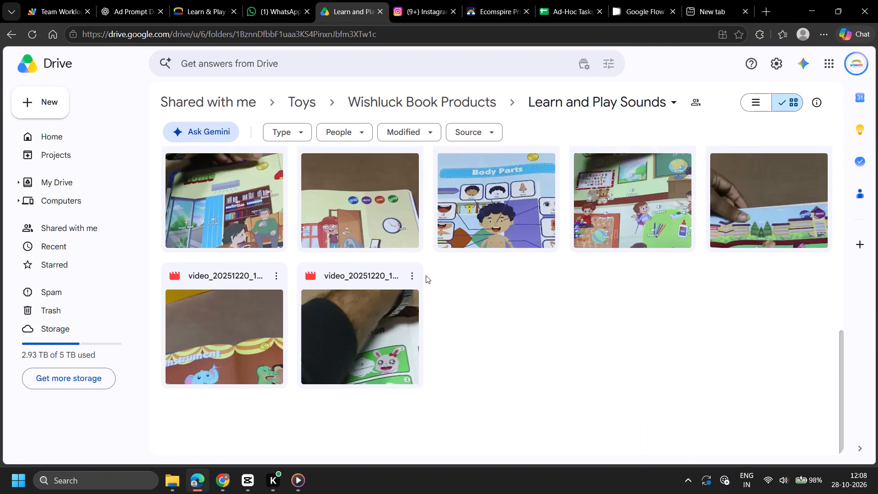
{"action": "scroll", "coordinate": [426, 275], "scroll_direction": "down", "scroll_amount": 11}
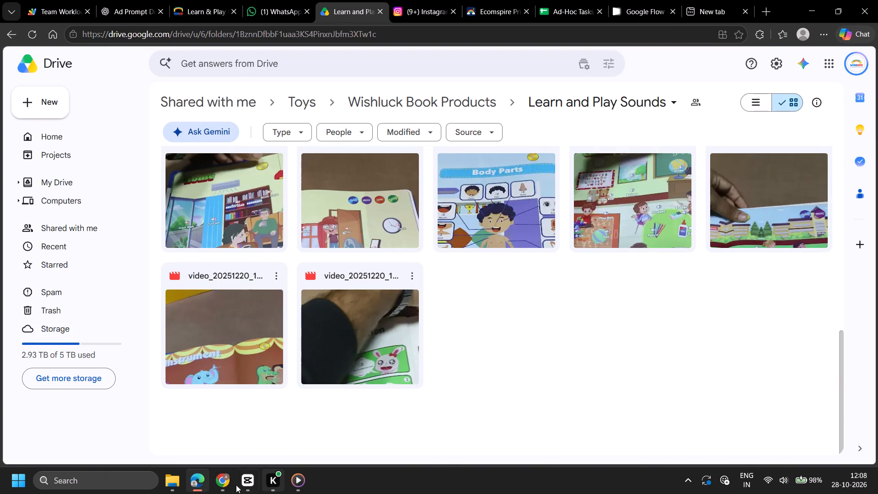
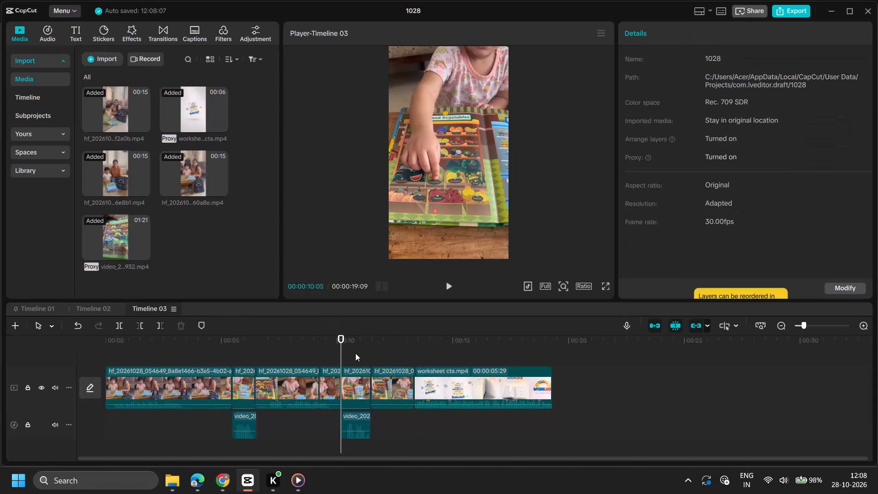
Play back Timeline 03 from the second book audio and scrub through its ending into the worksheet cta clip.
{"action": "left_click", "coordinate": [451, 293]}
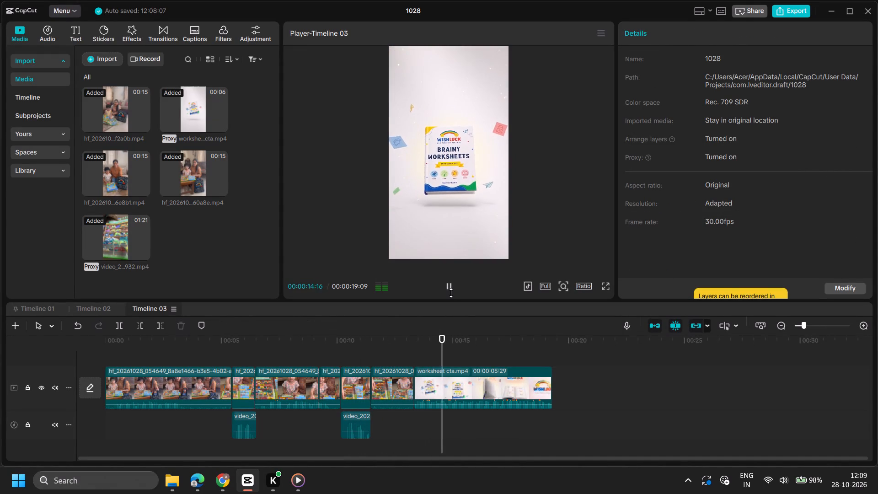
{"action": "left_click", "coordinate": [451, 293]}
{"action": "left_click", "coordinate": [360, 344]}
{"action": "left_click_drag", "start_coordinate": [360, 344], "coordinate": [375, 365]}
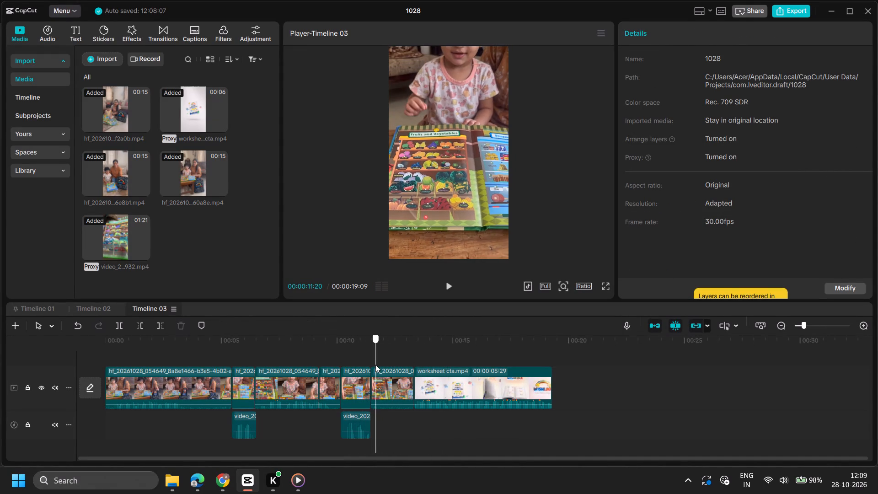
{"action": "left_click_drag", "start_coordinate": [375, 365], "coordinate": [399, 385]}
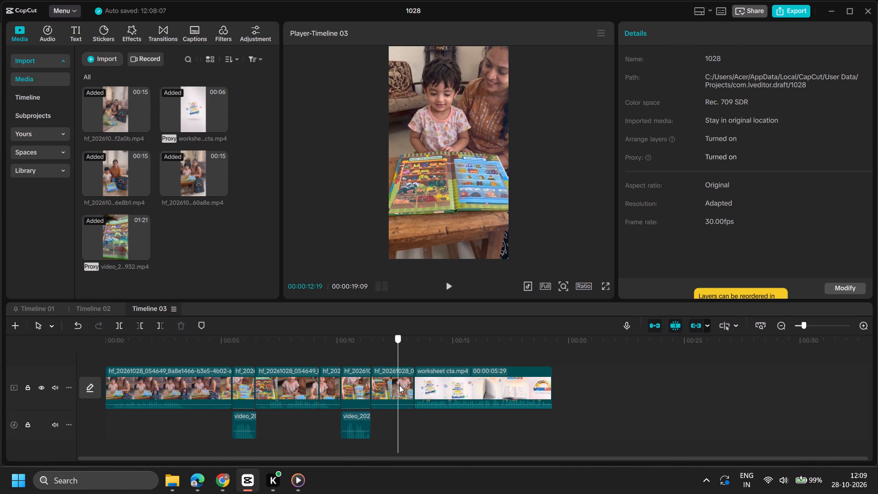
{"action": "left_click_drag", "start_coordinate": [399, 385], "coordinate": [443, 458]}
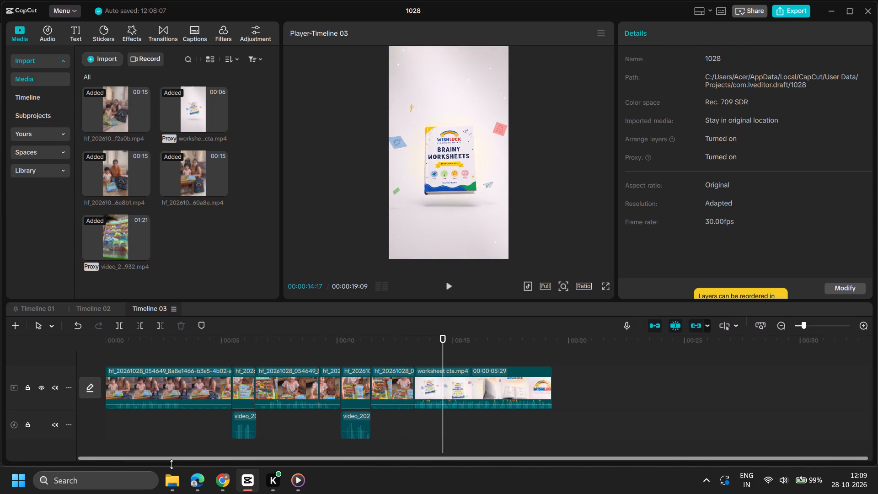
In File Explorer's ready videos folder, compare the L&P tote bag exports and rename the unnumbered one as L&P-totebag-higgs-SS-4.
{"action": "left_click", "coordinate": [177, 476]}
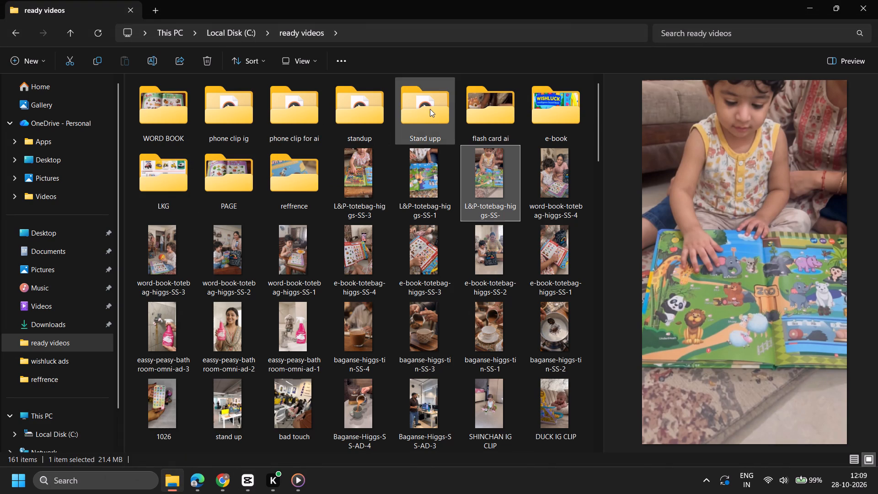
{"action": "left_click", "coordinate": [364, 178]}
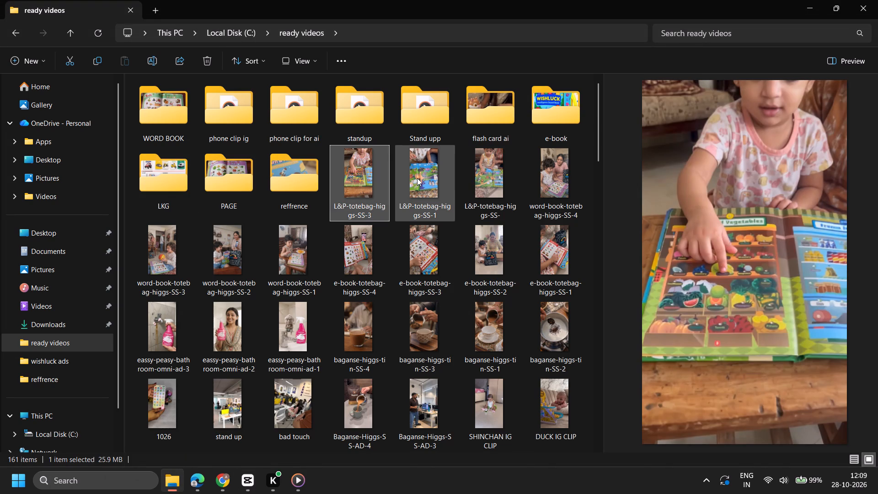
{"action": "left_click", "coordinate": [417, 178]}
{"action": "left_click", "coordinate": [499, 183]}
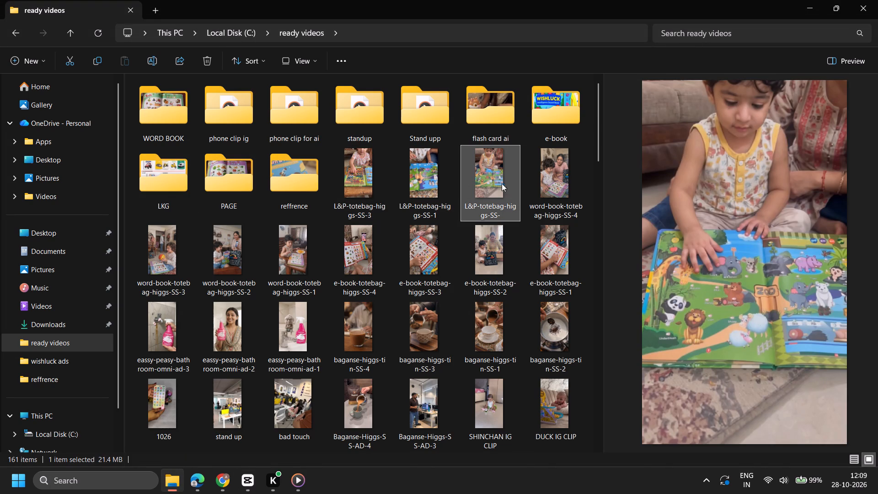
{"action": "left_click", "coordinate": [542, 183]}
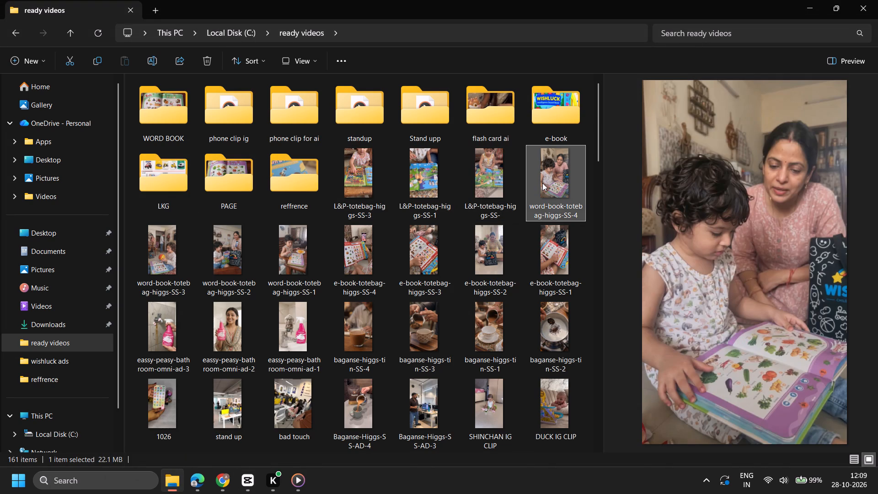
{"action": "left_click", "coordinate": [497, 182]}
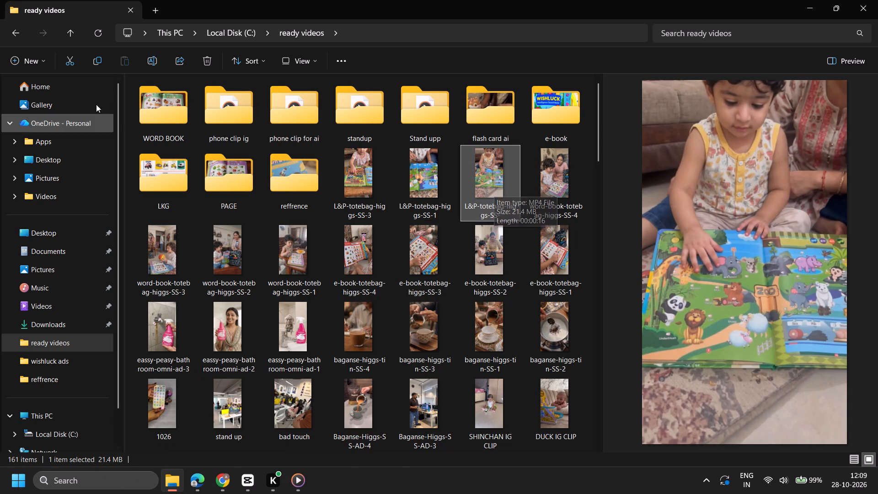
{"action": "left_click", "coordinate": [153, 61]}
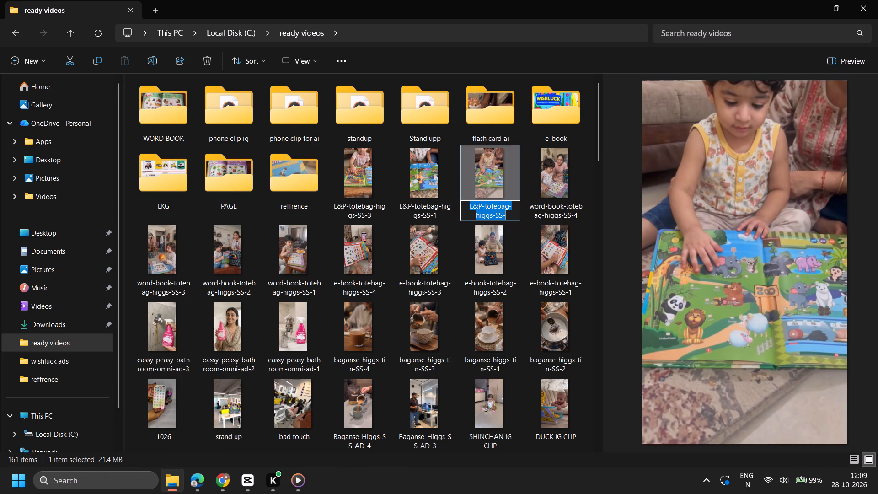
{"action": "left_click", "coordinate": [504, 212]}
{"action": "left_click", "coordinate": [510, 218]}
{"action": "left_click", "coordinate": [510, 215]}
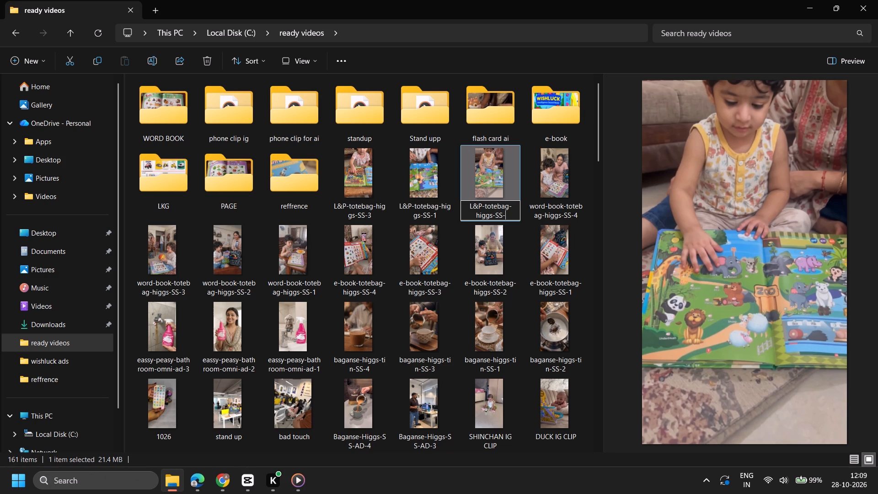
{"action": "key", "text": "4"}
{"action": "key", "text": "Return"}
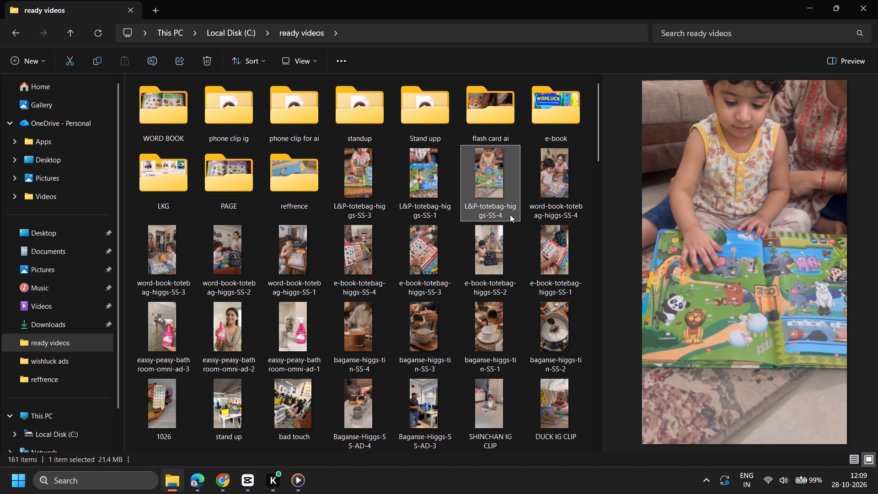
{"action": "left_click", "coordinate": [440, 194]}
{"action": "left_click", "coordinate": [365, 187]}
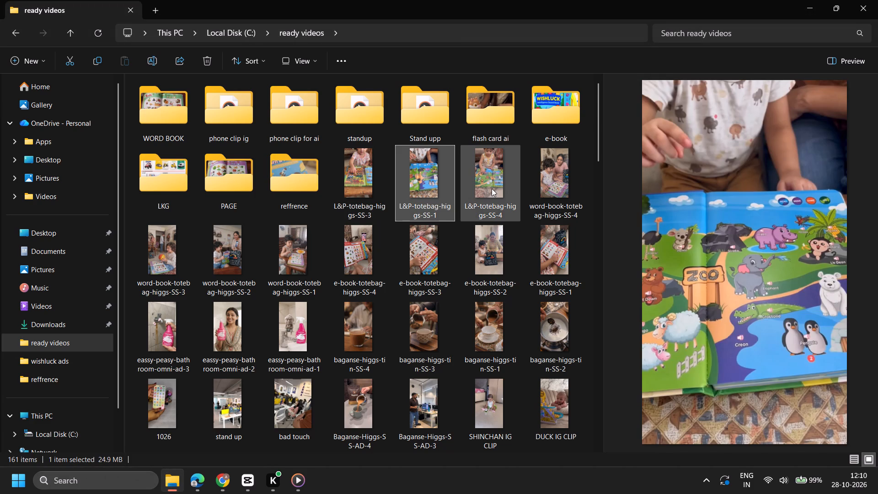
{"action": "double_click", "coordinate": [492, 188]}
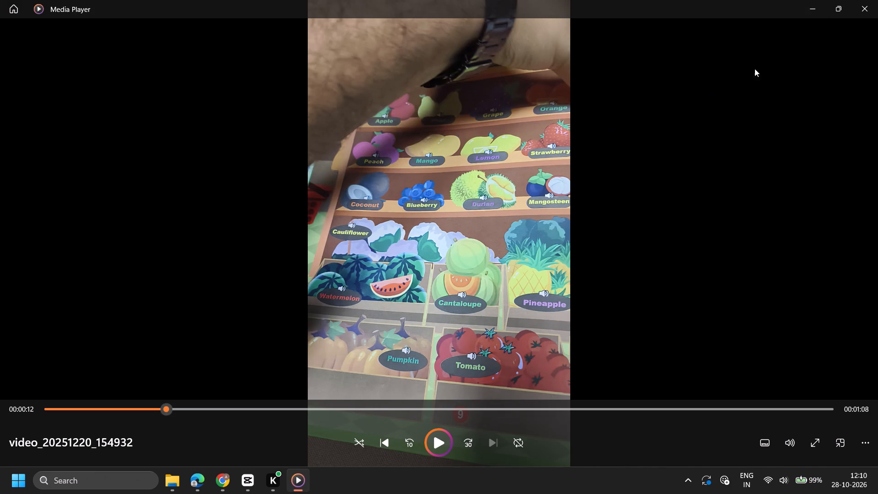
{"action": "left_click", "coordinate": [870, 4]}
{"action": "double_click", "coordinate": [470, 181]}
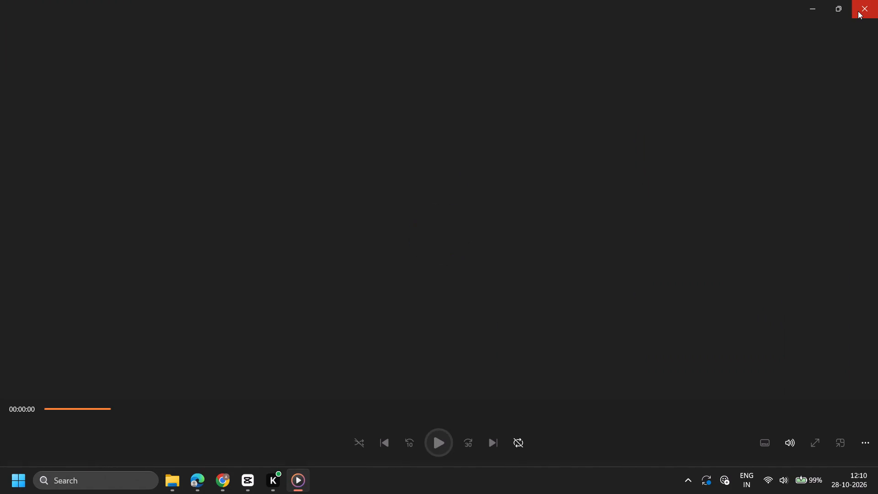
{"action": "left_click", "coordinate": [858, 11]}
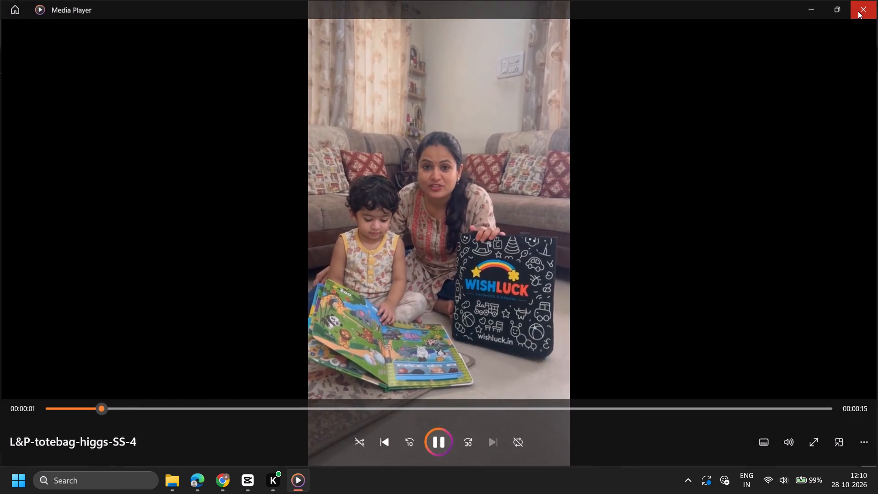
{"action": "double_click", "coordinate": [413, 172]}
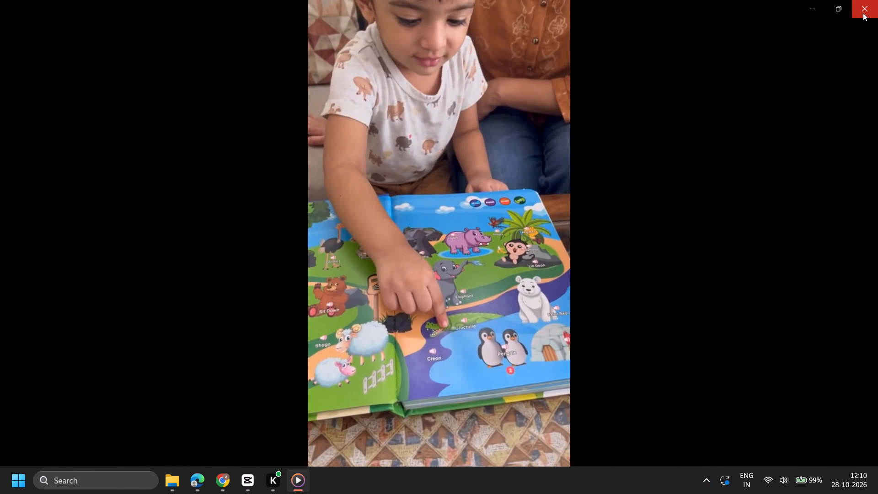
{"action": "left_click", "coordinate": [863, 13]}
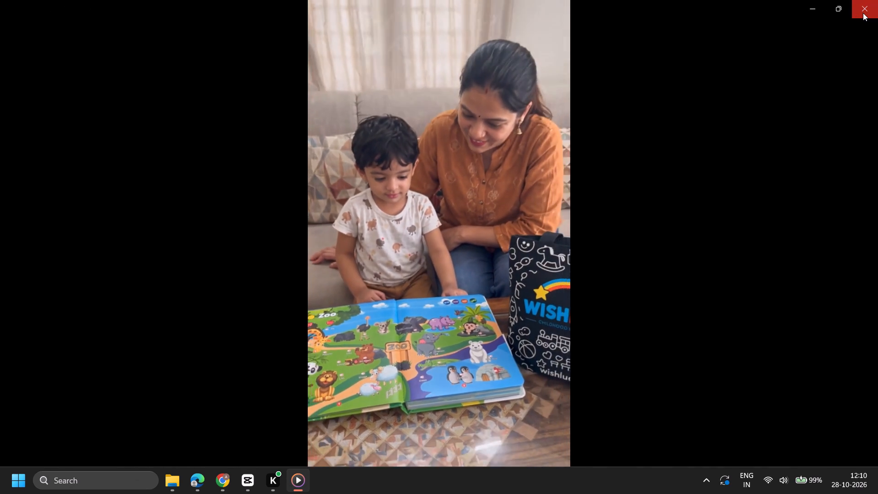
{"action": "left_click", "coordinate": [365, 184]}
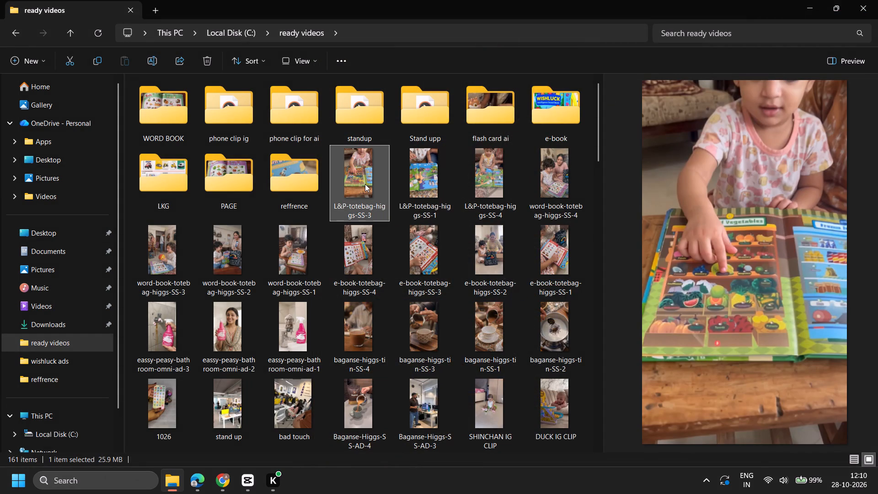
{"action": "double_click", "coordinate": [365, 184]}
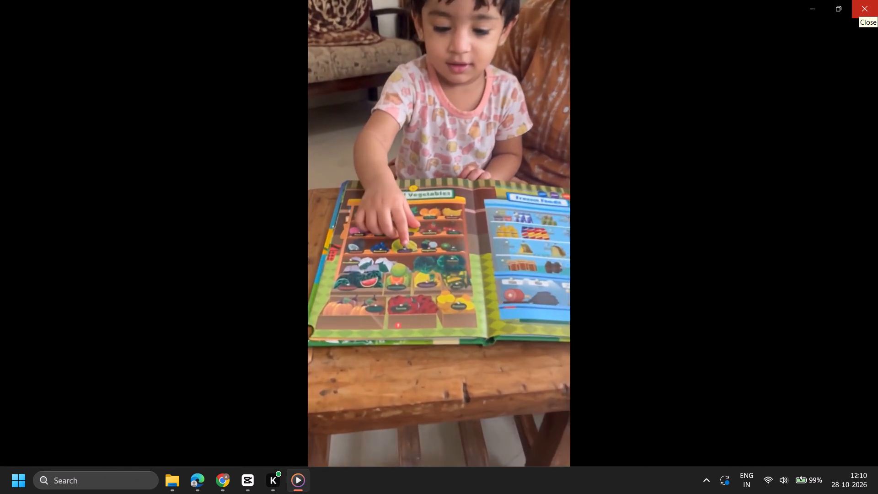
{"action": "left_click", "coordinate": [865, 8]}
{"action": "left_click", "coordinate": [400, 199]}
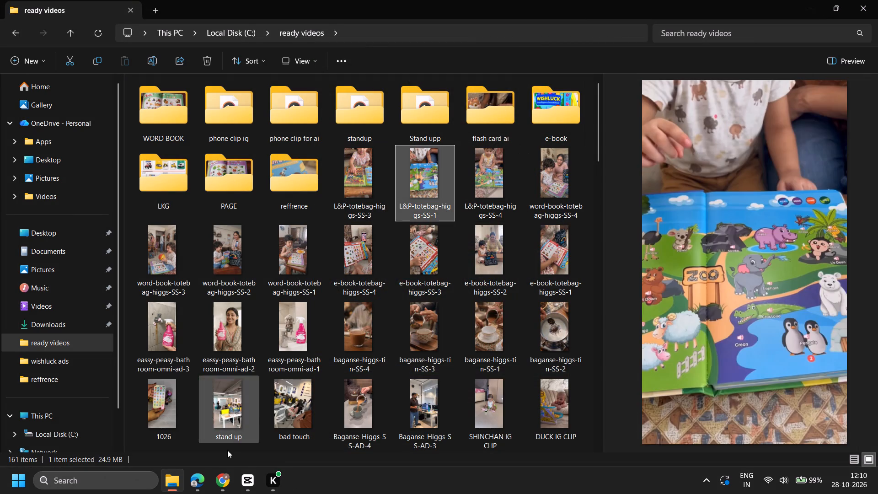
Switch to Edge and look through the book page videos in the Drive folder Learn and Play Sounds.
{"action": "left_click", "coordinate": [197, 482]}
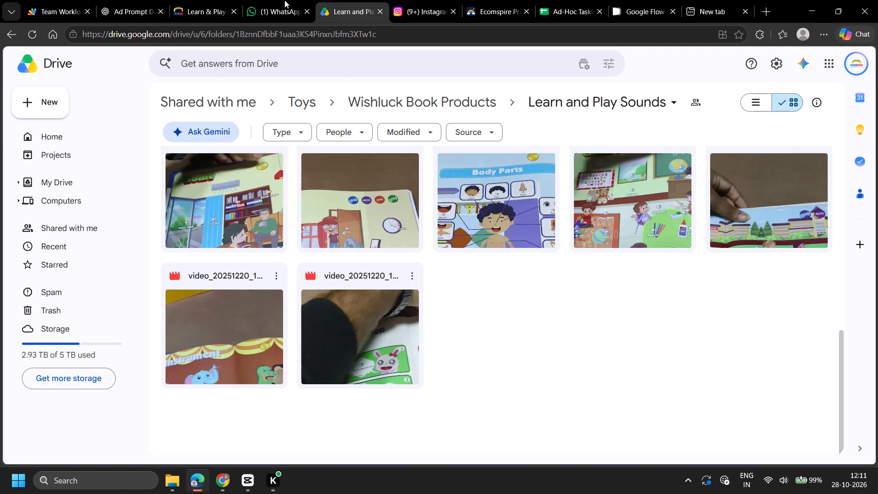
{"action": "left_click", "coordinate": [427, 152]}
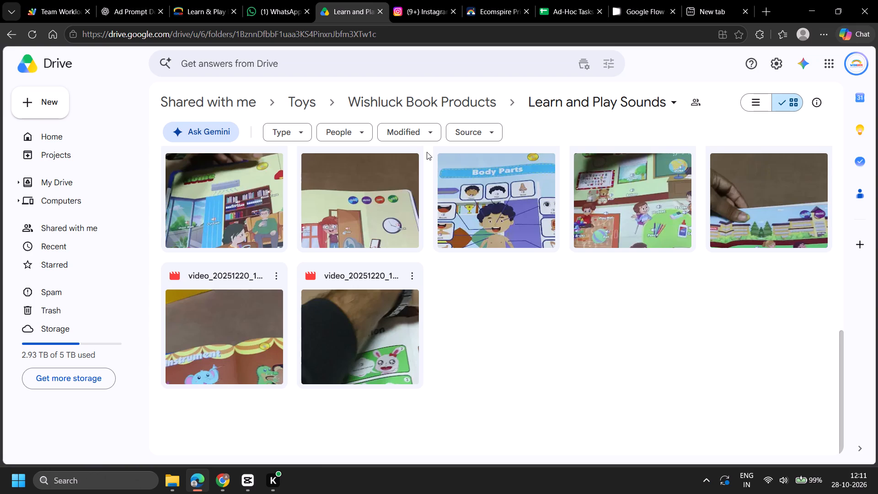
{"action": "left_click", "coordinate": [425, 144]}
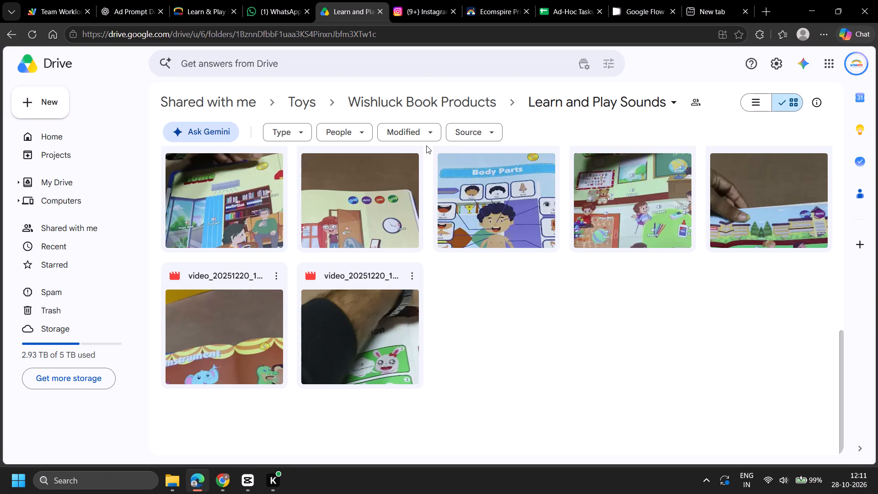
{"action": "left_click", "coordinate": [426, 145]}
{"action": "left_click_drag", "start_coordinate": [426, 145], "coordinate": [425, 152]}
{"action": "left_click", "coordinate": [425, 150]}
{"action": "scroll", "coordinate": [425, 197], "scroll_direction": "down", "scroll_amount": 1}
{"action": "scroll", "coordinate": [422, 236], "scroll_direction": "up", "scroll_amount": 6}
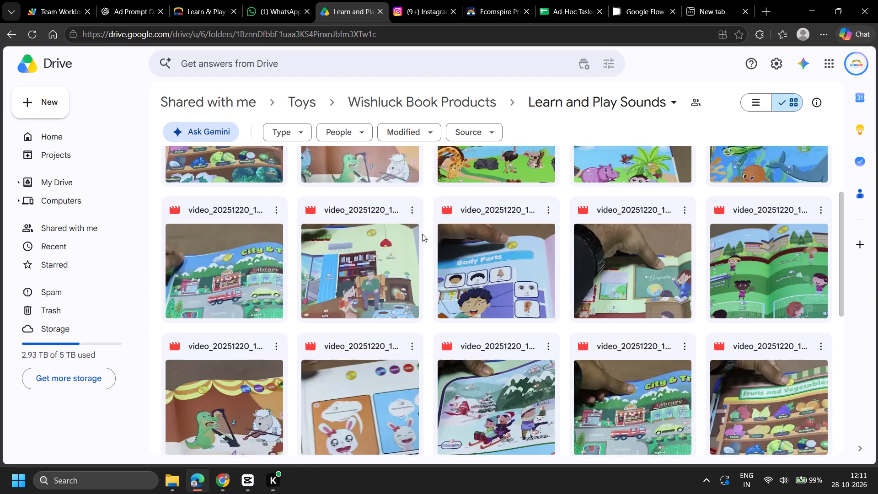
{"action": "scroll", "coordinate": [422, 233], "scroll_direction": "up", "scroll_amount": 6}
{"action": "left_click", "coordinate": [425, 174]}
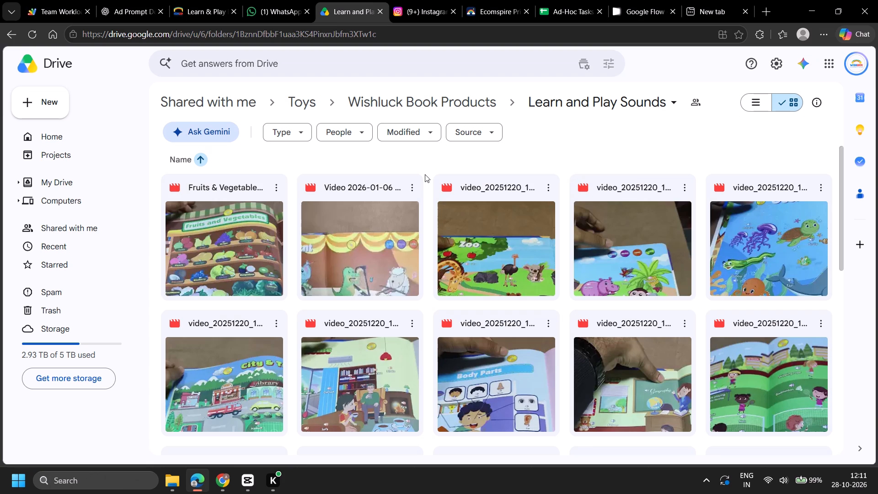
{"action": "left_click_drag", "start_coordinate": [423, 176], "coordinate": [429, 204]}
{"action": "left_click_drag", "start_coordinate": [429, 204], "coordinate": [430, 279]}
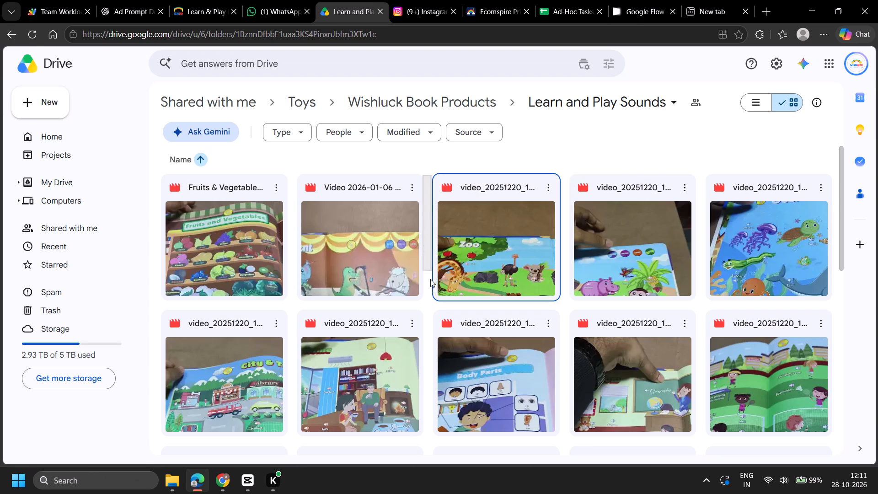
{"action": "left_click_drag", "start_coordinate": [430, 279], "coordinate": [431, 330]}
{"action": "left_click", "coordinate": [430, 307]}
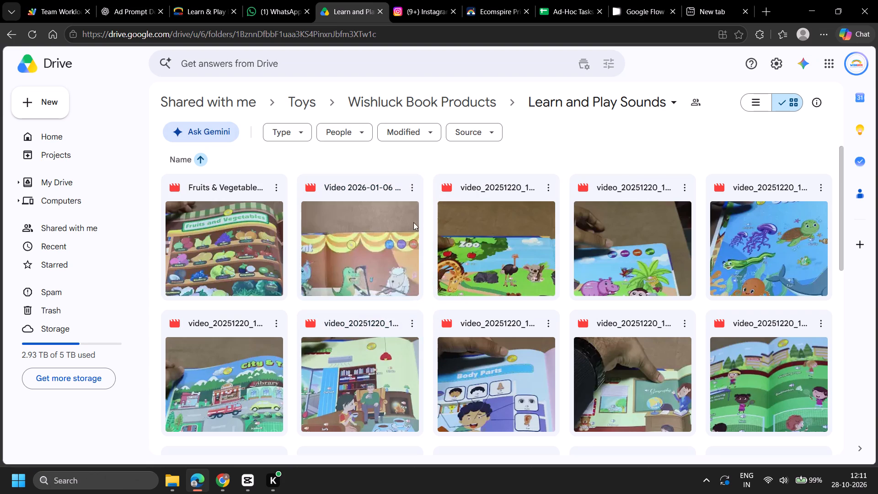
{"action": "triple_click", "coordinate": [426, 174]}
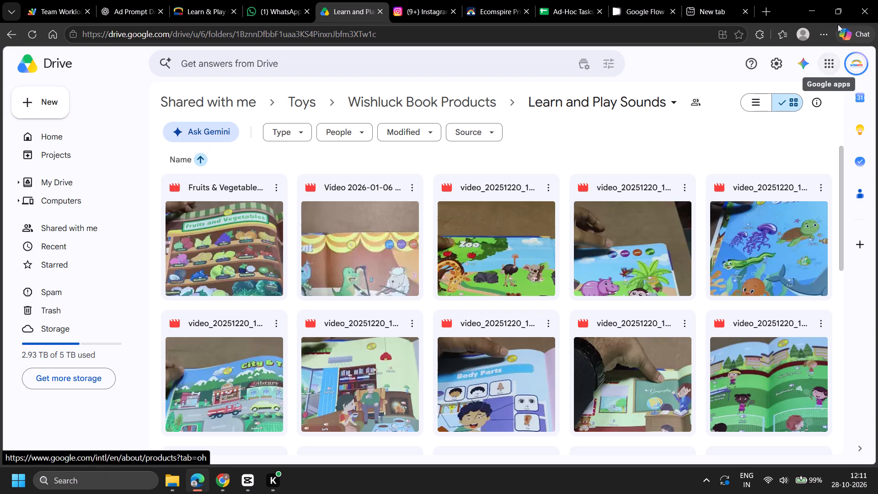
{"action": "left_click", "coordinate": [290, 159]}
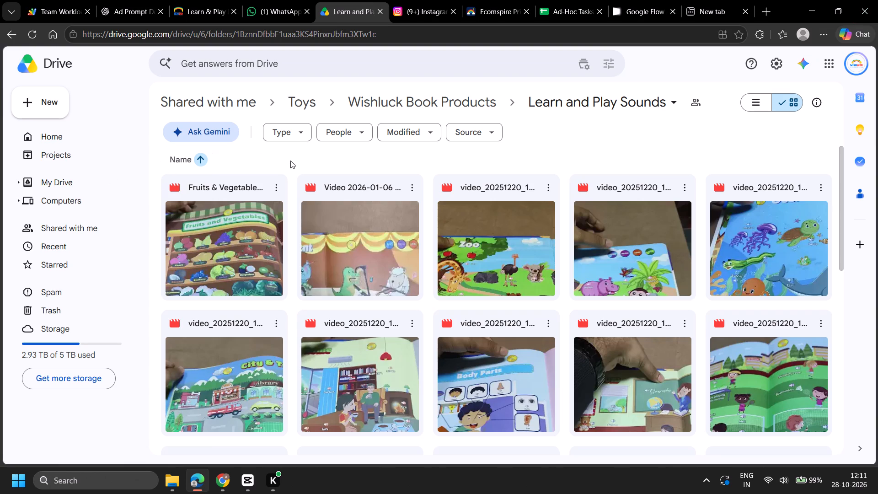
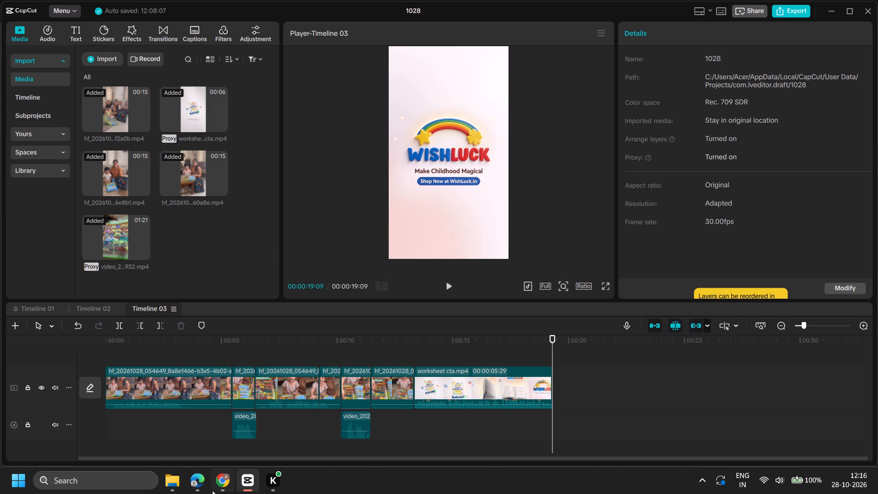
Switch to File Explorer and check the numbering of the L&P-totebag-higgs-SS videos in the ready videos folder.
{"action": "left_click", "coordinate": [157, 487]}
{"action": "left_click", "coordinate": [164, 483]}
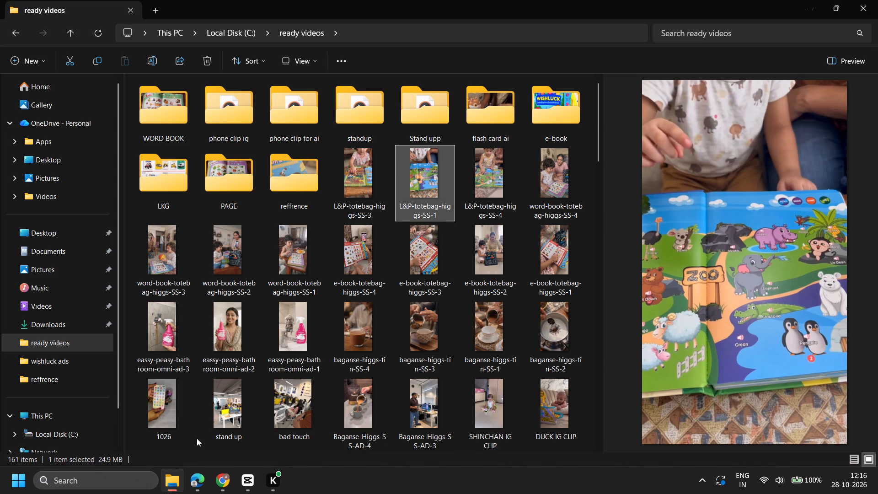
{"action": "scroll", "coordinate": [266, 363], "scroll_direction": "up", "scroll_amount": 6}
{"action": "left_click", "coordinate": [382, 188]}
{"action": "left_click", "coordinate": [414, 191]}
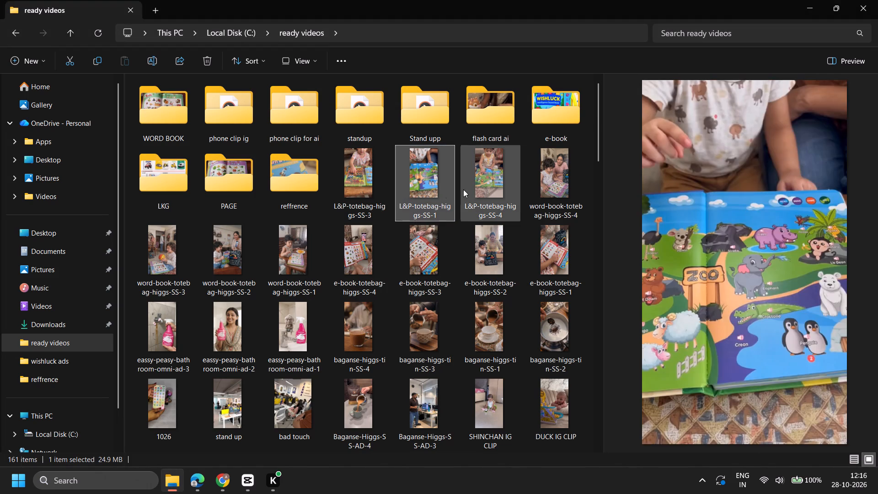
{"action": "left_click", "coordinate": [478, 189]}
{"action": "left_click", "coordinate": [408, 197]}
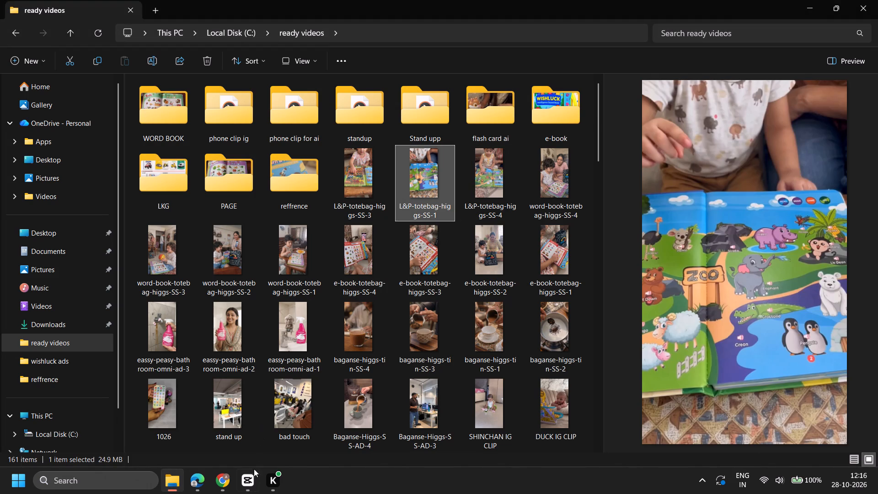